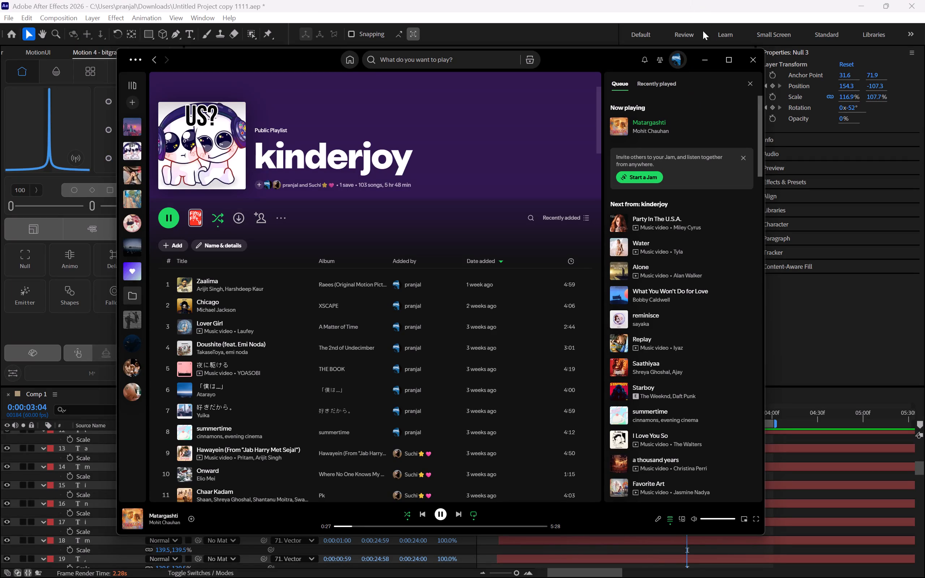
# Put the music player away and bring the After Effects project back to the front.
pyautogui.click(698, 60)
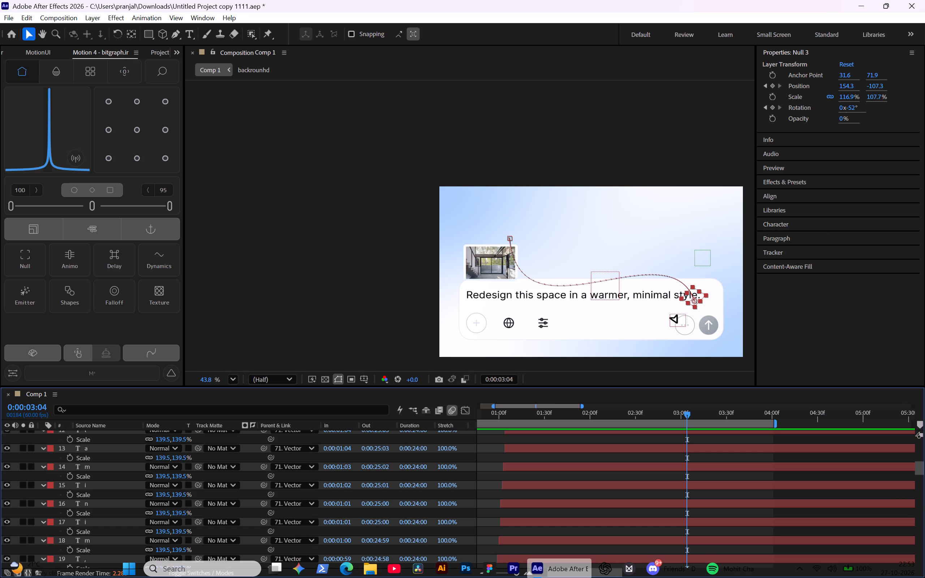
pyautogui.click(924, 577)
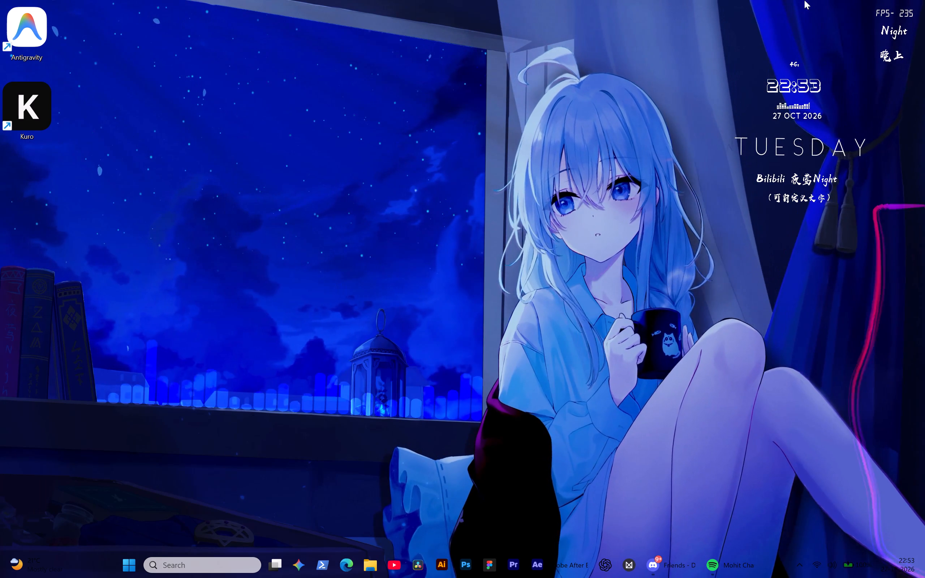
pyautogui.click(562, 564)
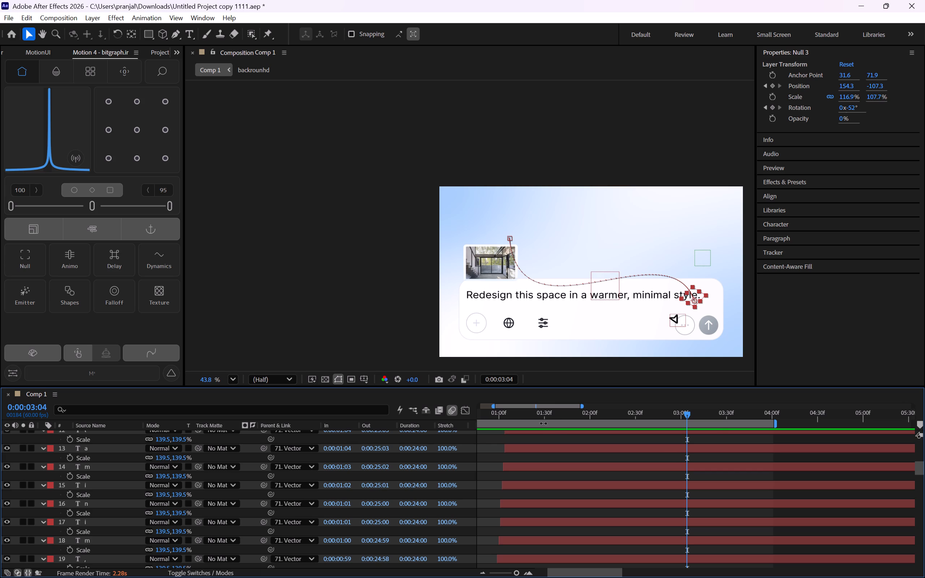
# Fit Comp 1 to the viewer and preview the animation from the first frame.
pyautogui.moveTo(504, 413); pyautogui.dragTo(239, 437)
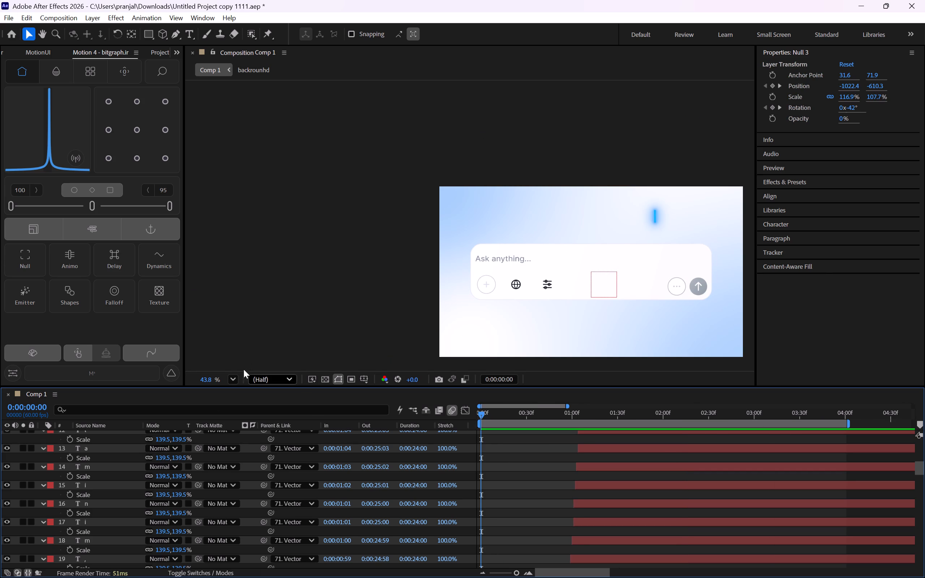
pyautogui.click(234, 379)
pyautogui.click(262, 161)
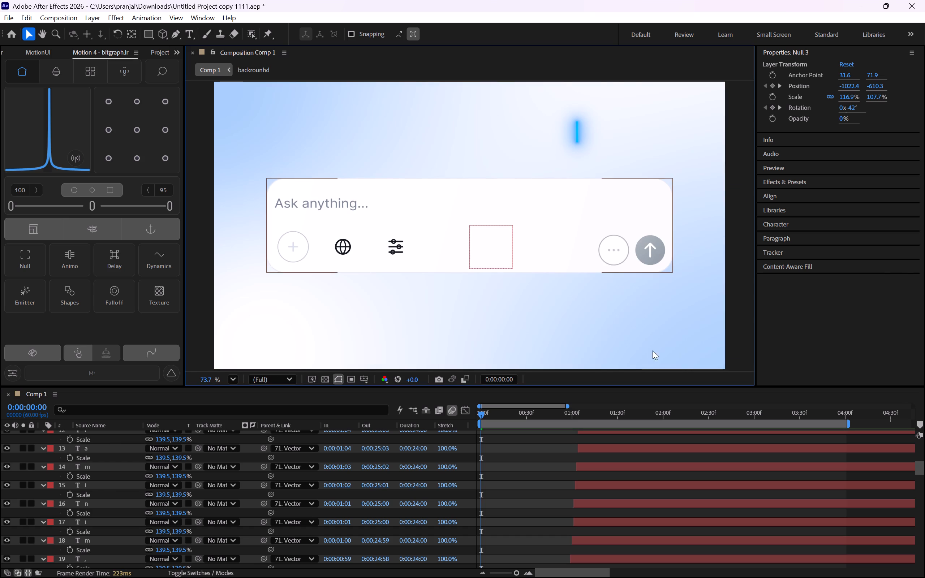
pyautogui.press('space')
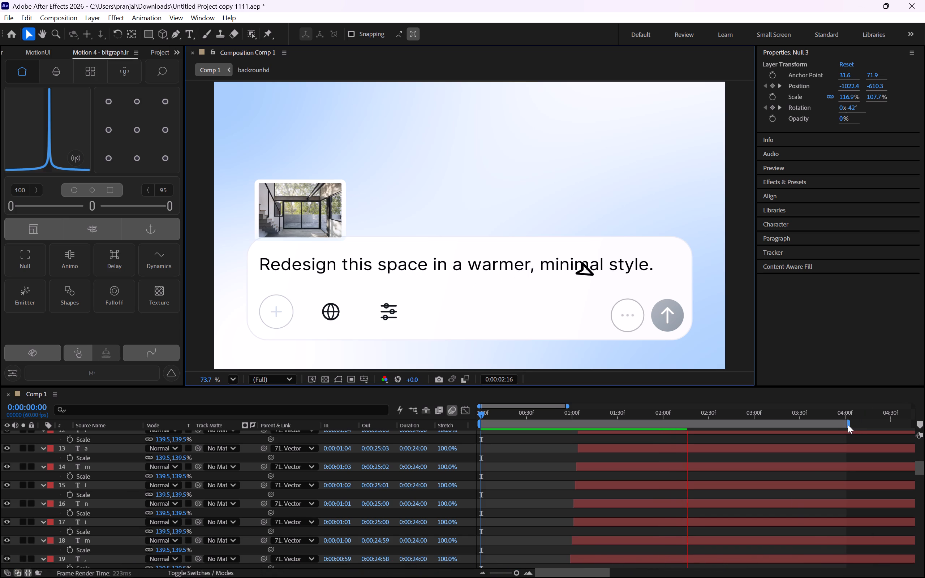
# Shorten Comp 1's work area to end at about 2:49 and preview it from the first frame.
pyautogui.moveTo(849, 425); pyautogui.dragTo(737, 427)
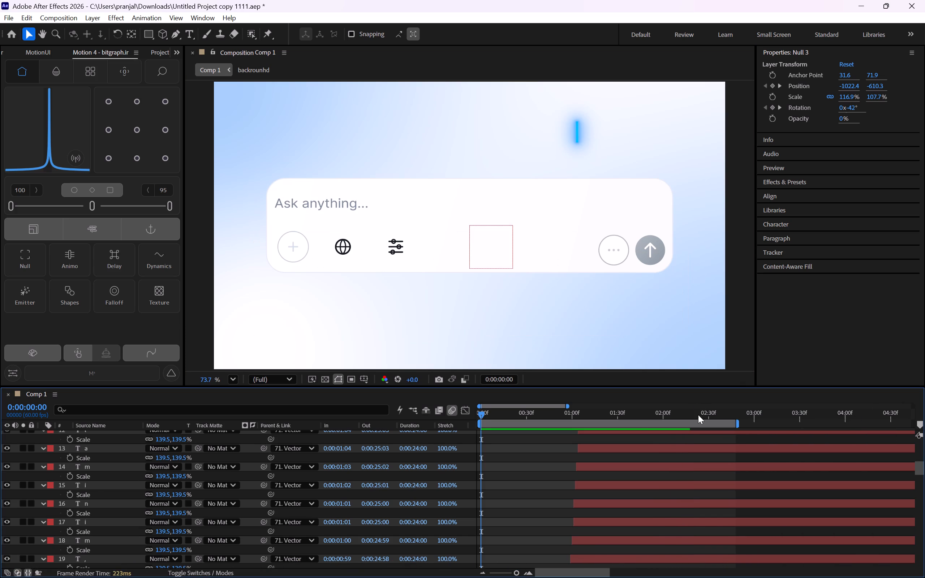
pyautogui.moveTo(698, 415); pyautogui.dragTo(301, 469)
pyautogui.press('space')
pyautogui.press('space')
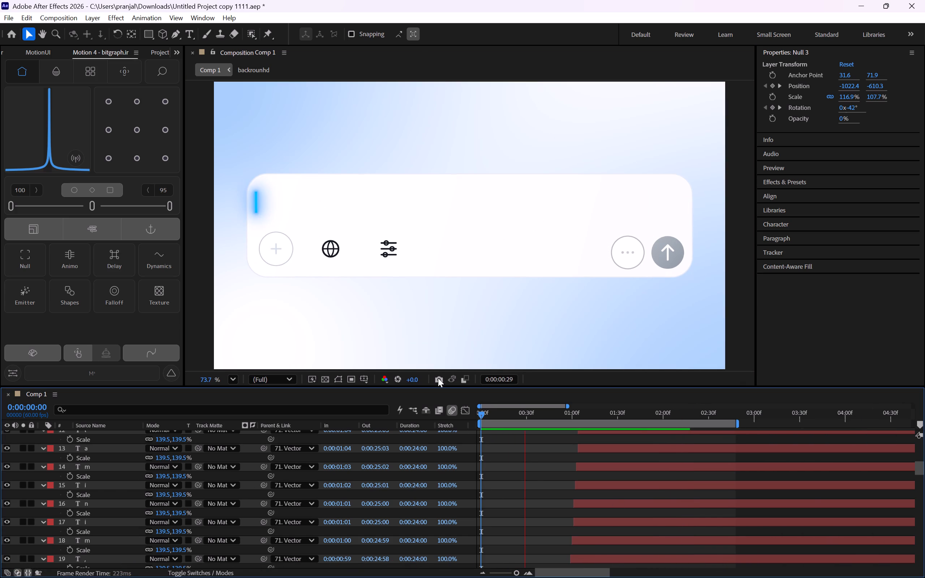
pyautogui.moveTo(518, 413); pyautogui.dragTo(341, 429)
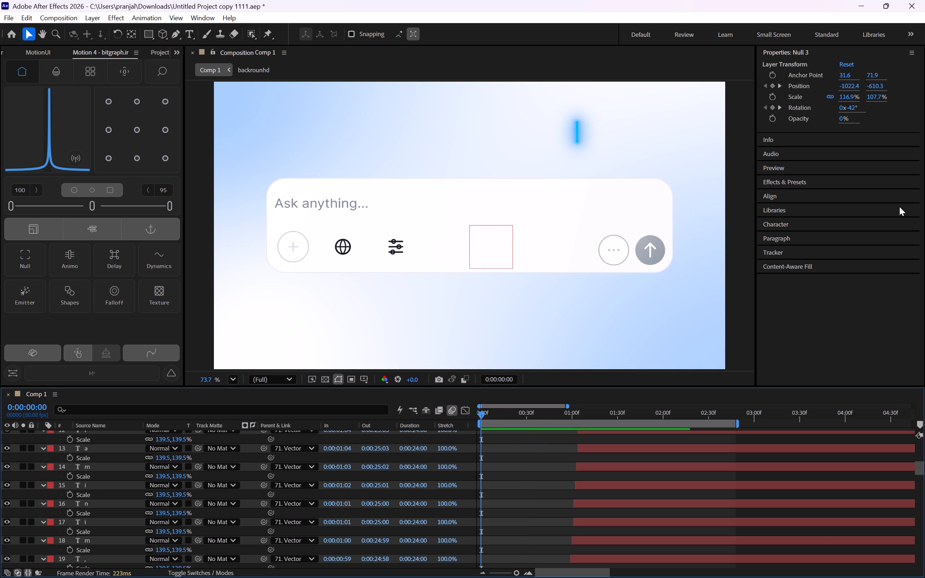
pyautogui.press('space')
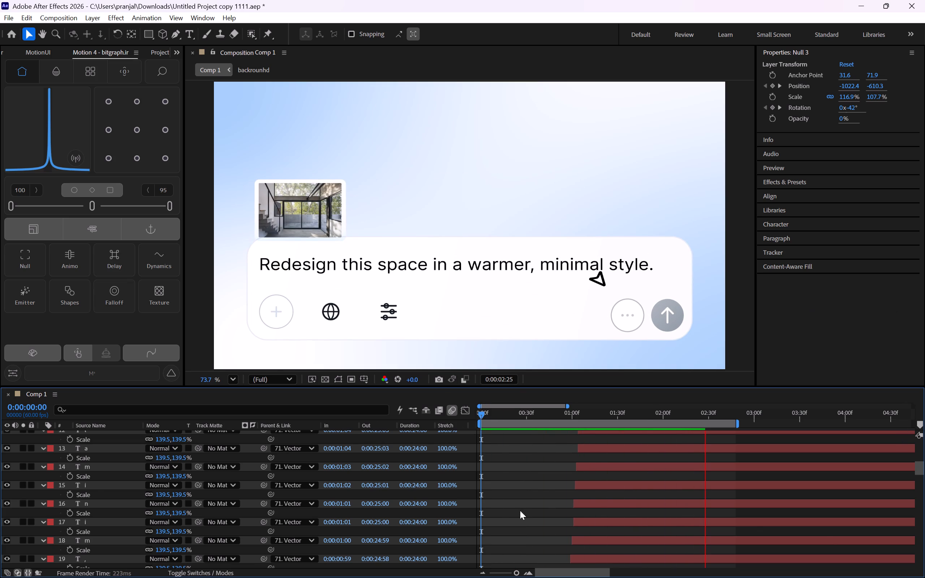
# Play Comp 1 in short bursts from about 1:08 to examine the room image's entrance and the arrow cursor's path.
pyautogui.moveTo(638, 417); pyautogui.dragTo(584, 419)
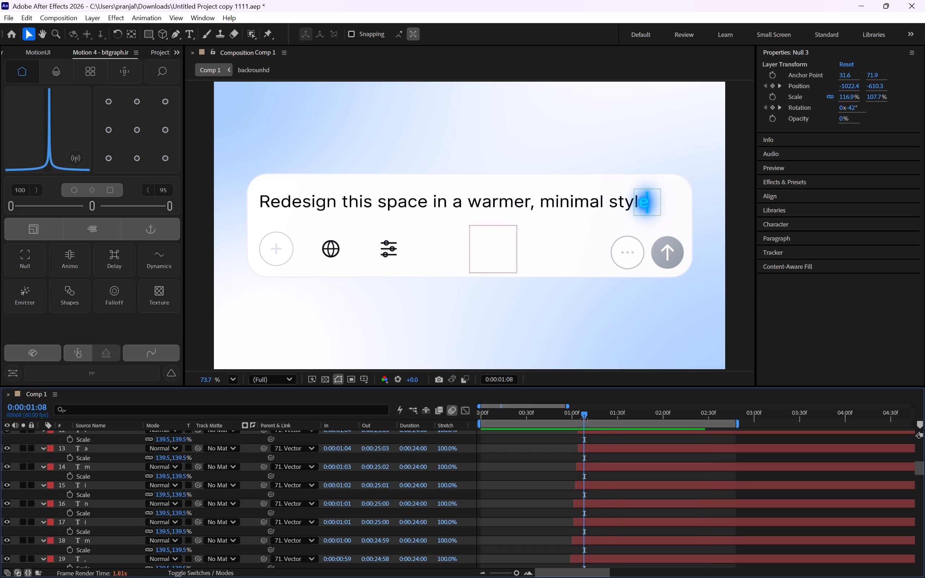
pyautogui.press('space')
pyautogui.press('space')
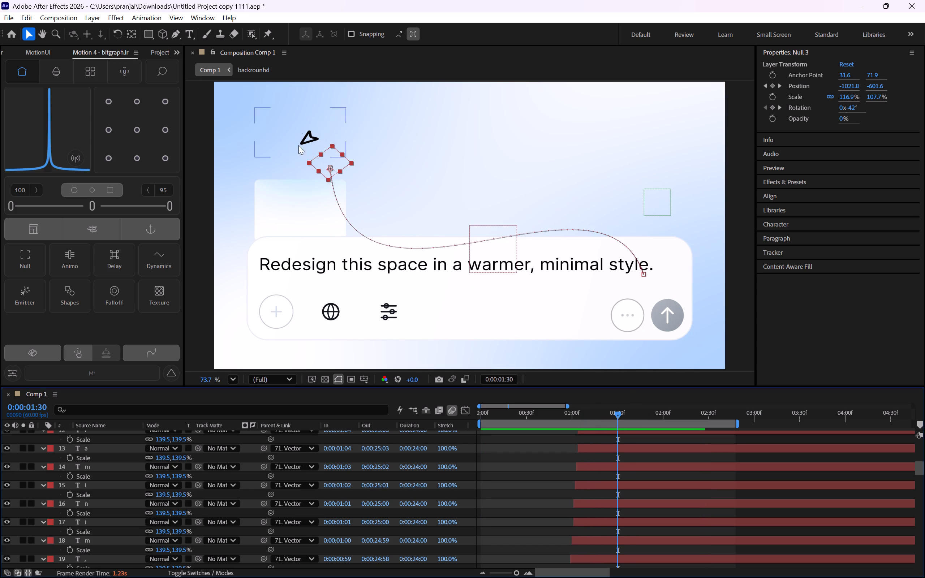
pyautogui.press('space')
pyautogui.press('space')
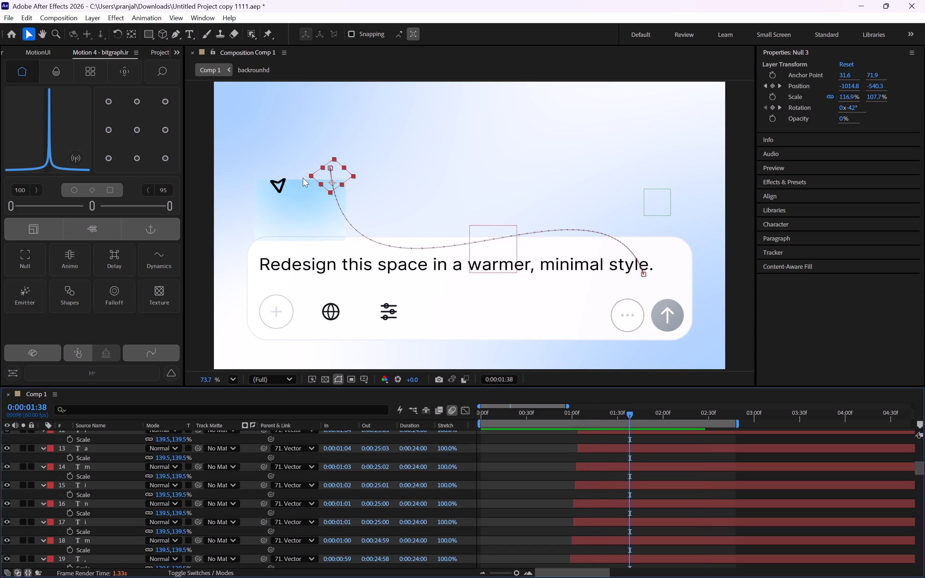
pyautogui.press('space')
pyautogui.press('space')
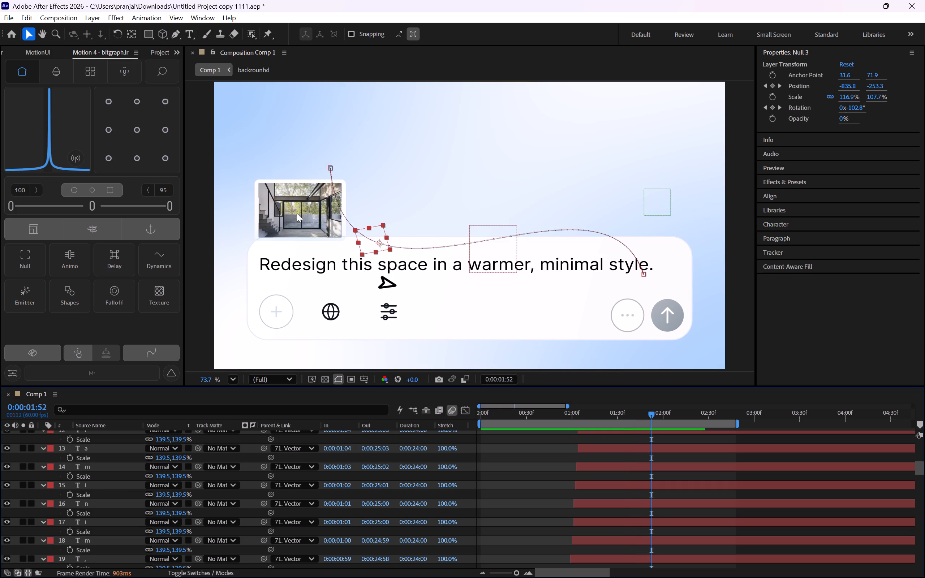
pyautogui.moveTo(635, 417); pyautogui.dragTo(612, 417)
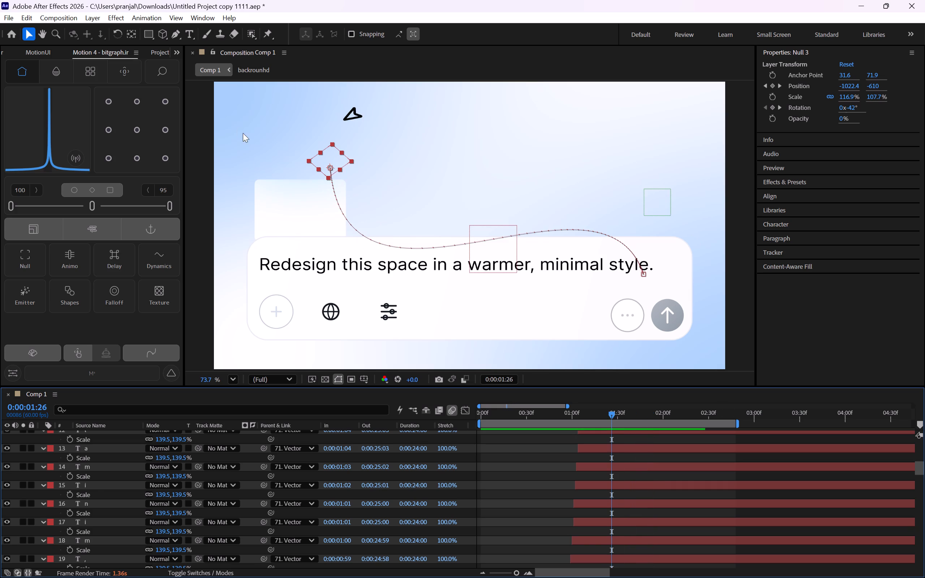
pyautogui.press('space')
pyautogui.press('space')
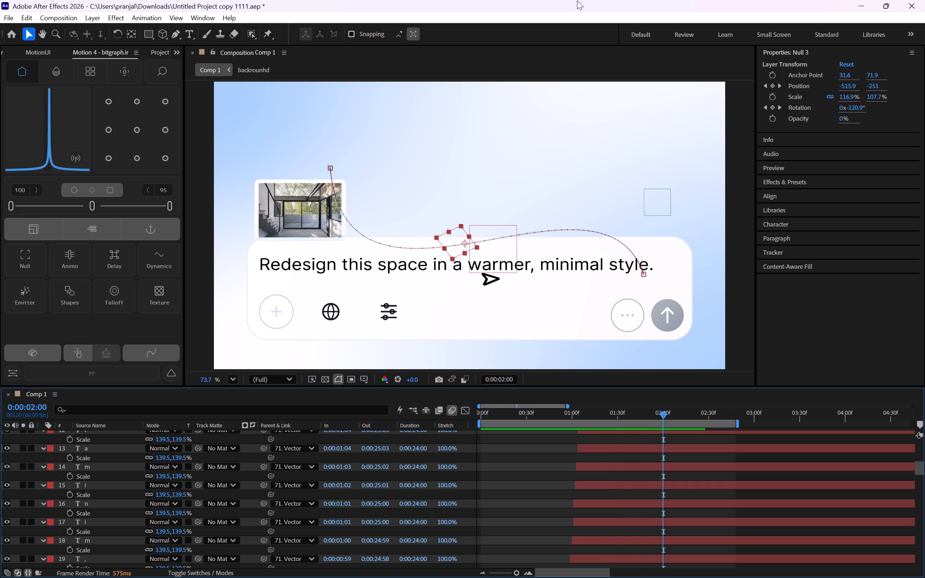
# Replay Comp 1 from about 1:07 and from 1:43 to examine the arrow cursor's travel across the prompt box.
pyautogui.moveTo(635, 410); pyautogui.dragTo(582, 418)
pyautogui.press('space')
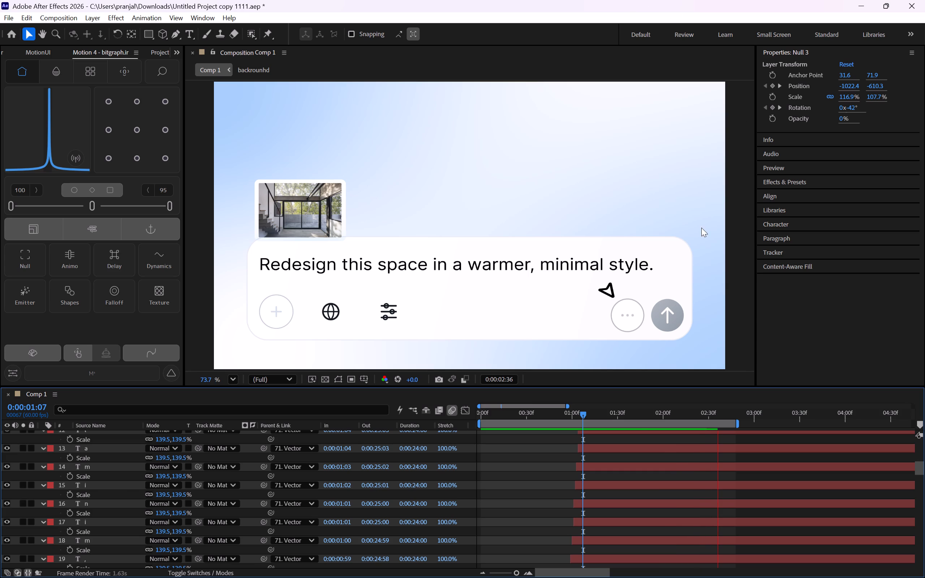
pyautogui.press('space')
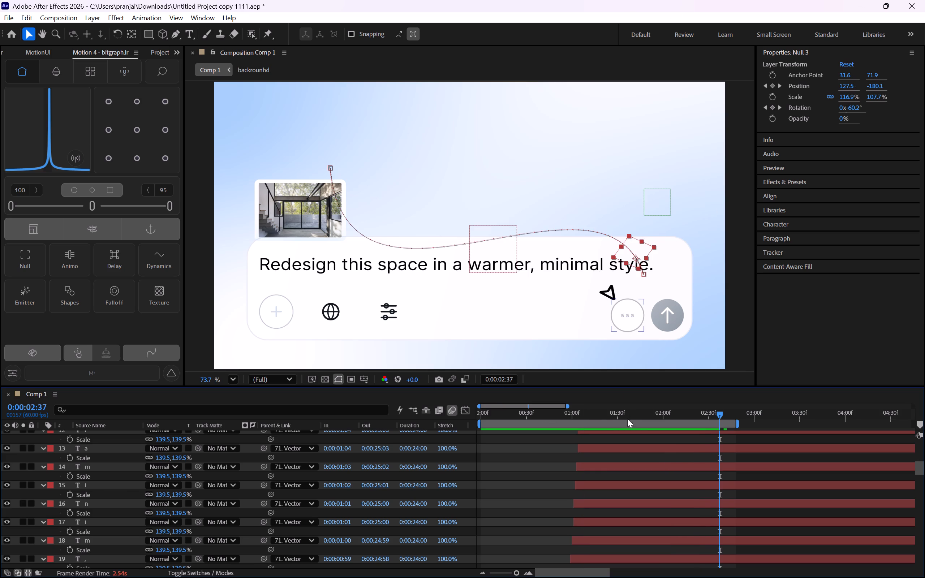
pyautogui.moveTo(610, 404); pyautogui.dragTo(611, 416)
pyautogui.moveTo(636, 424); pyautogui.dragTo(633, 423)
pyautogui.click(633, 419)
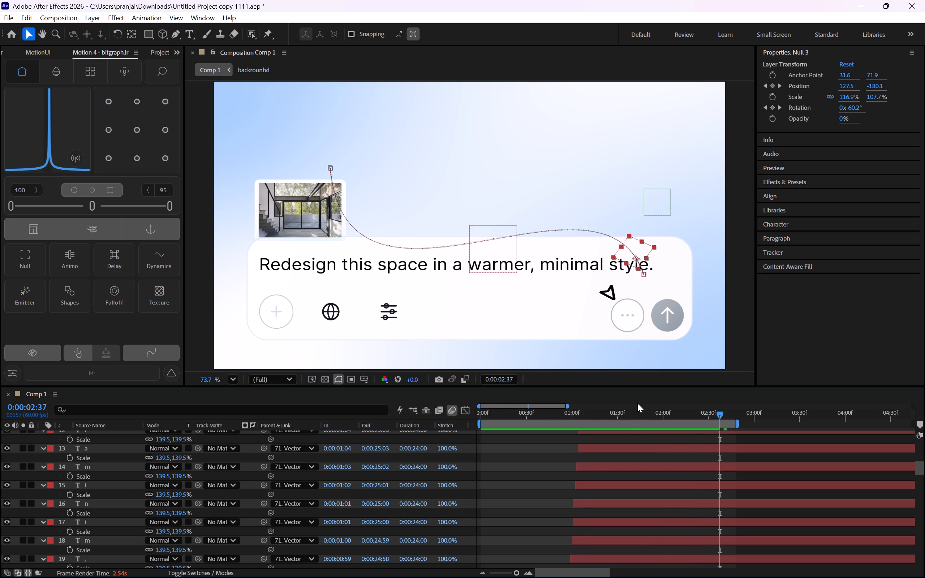
pyautogui.click(637, 403)
pyautogui.click(639, 415)
pyautogui.press('space')
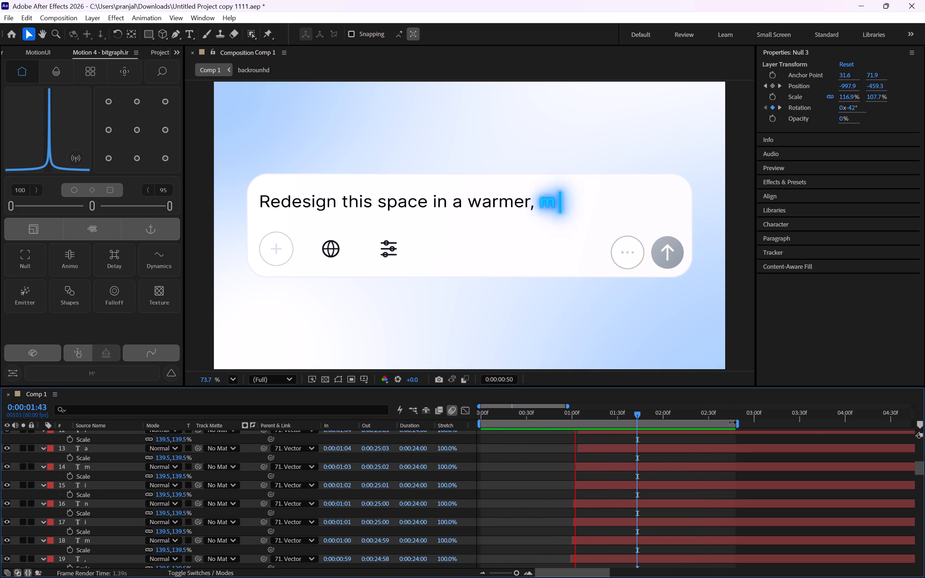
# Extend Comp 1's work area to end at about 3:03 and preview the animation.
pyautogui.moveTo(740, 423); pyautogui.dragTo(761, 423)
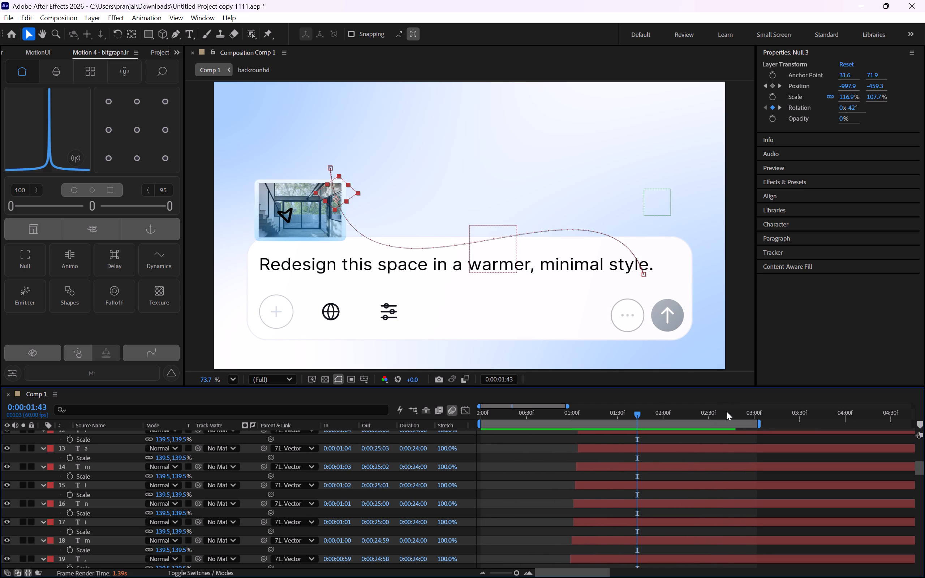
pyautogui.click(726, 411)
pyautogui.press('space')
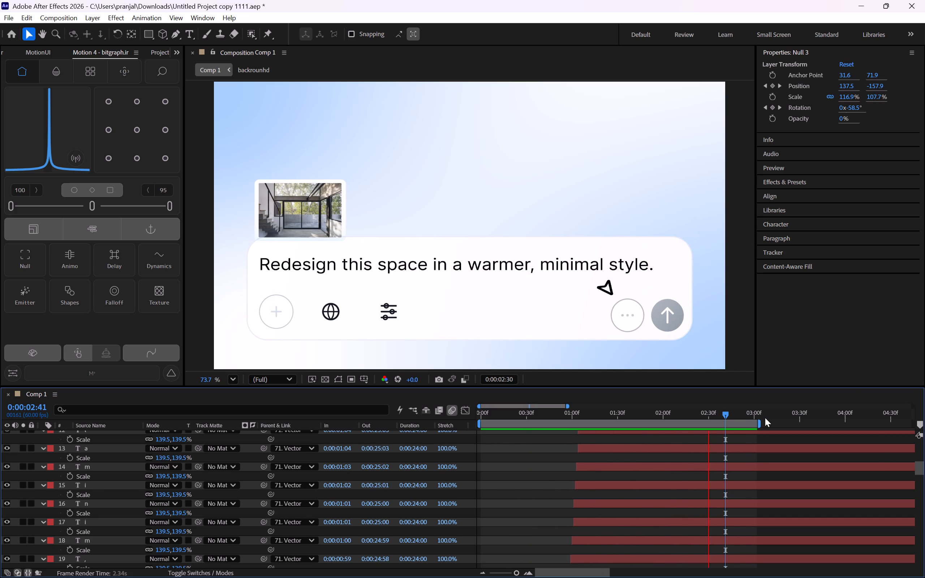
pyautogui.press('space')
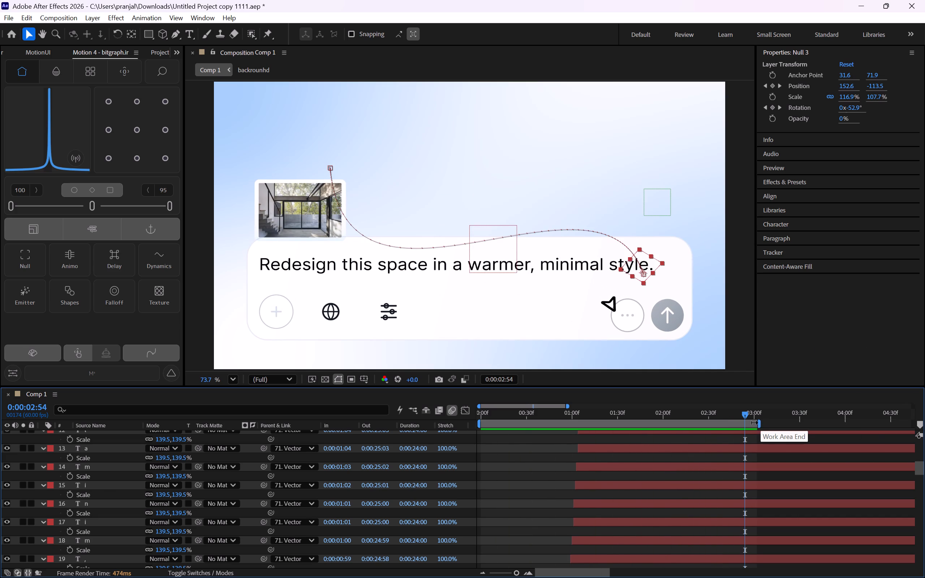
# Extend Comp 1's work area to end at about 3:22 and preview the animation from the first frame.
pyautogui.moveTo(760, 423); pyautogui.dragTo(788, 422)
pyautogui.moveTo(744, 407); pyautogui.dragTo(658, 426)
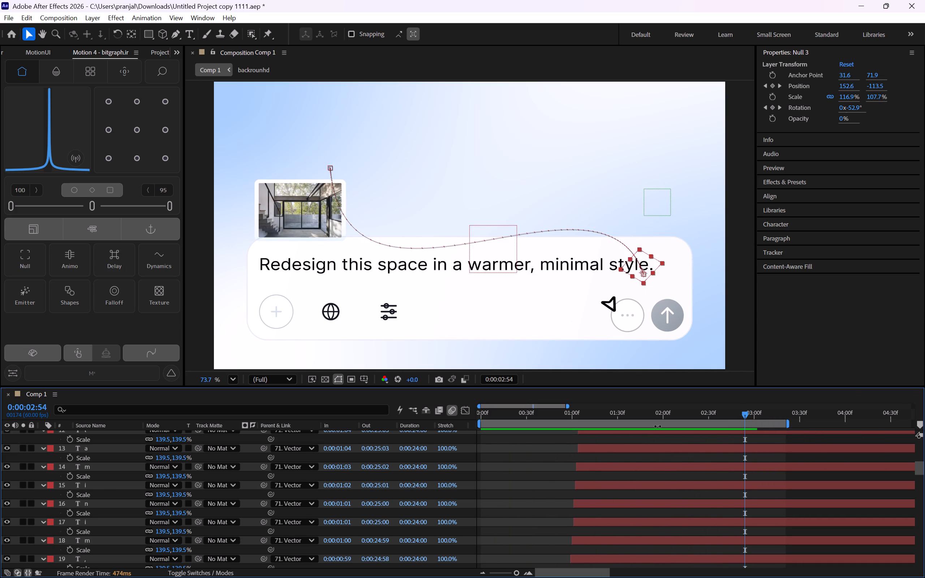
pyautogui.moveTo(658, 426); pyautogui.dragTo(383, 487)
pyautogui.press('space')
pyautogui.moveTo(742, 414); pyautogui.dragTo(291, 437)
pyautogui.press('space')
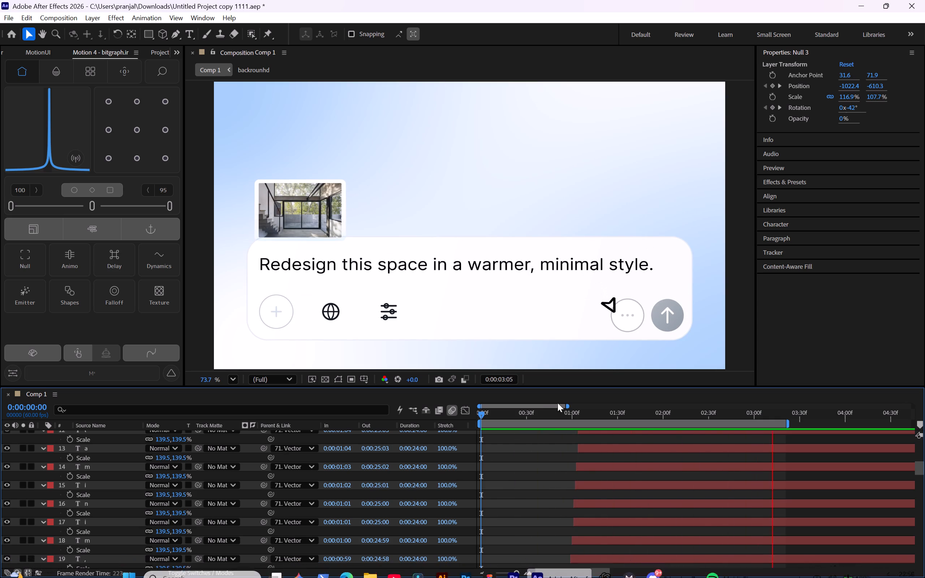
pyautogui.click(565, 415)
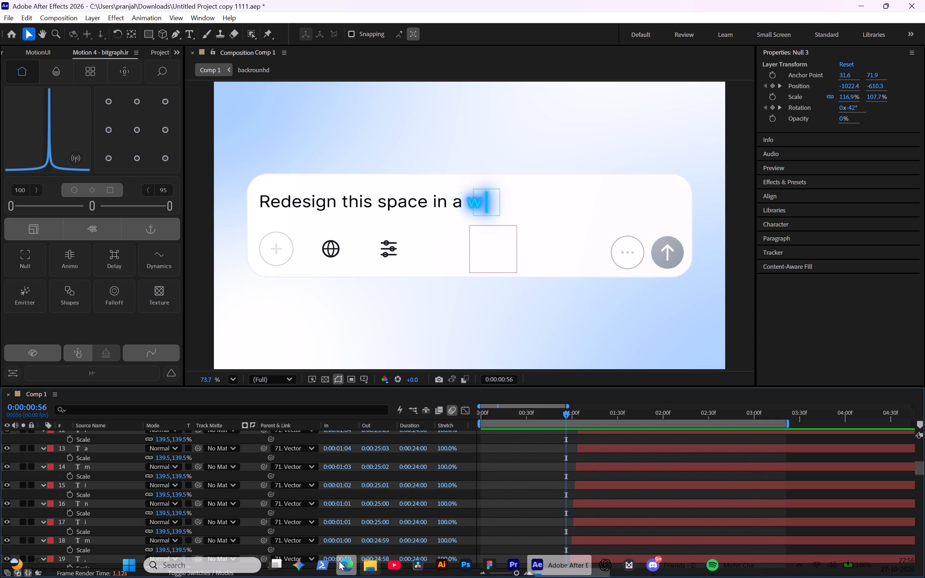
# Switch to Figma and locate the download 2 frame containing the Add files and Choose model menu design.
pyautogui.click(495, 568)
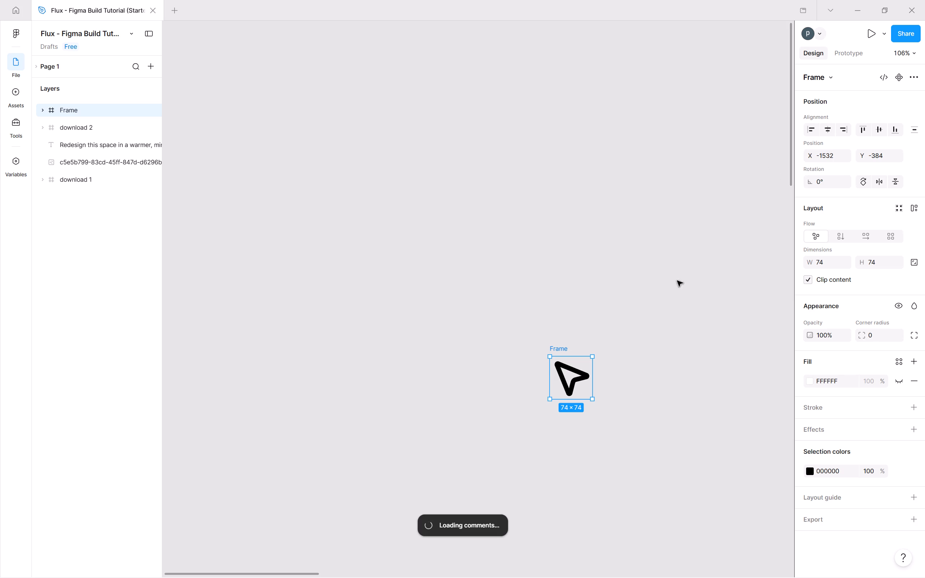
pyautogui.scroll(-7, 428, 277)
pyautogui.scroll(-20, 431, 296)
pyautogui.scroll(-1, 431, 296)
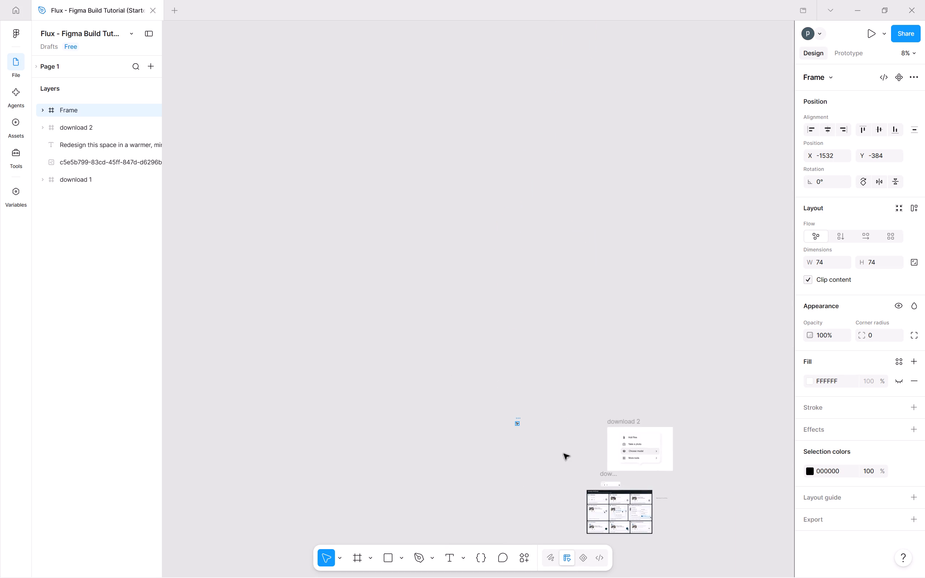
pyautogui.moveTo(564, 454); pyautogui.dragTo(432, 230, button='middle')
pyautogui.keyDown('ctrl'); pyautogui.scroll(14, 468, 260); pyautogui.keyUp('ctrl')
pyautogui.moveTo(505, 219); pyautogui.dragTo(420, 439, button='middle')
pyautogui.keyDown('ctrl'); pyautogui.scroll(7, 598, 323); pyautogui.keyUp('ctrl')
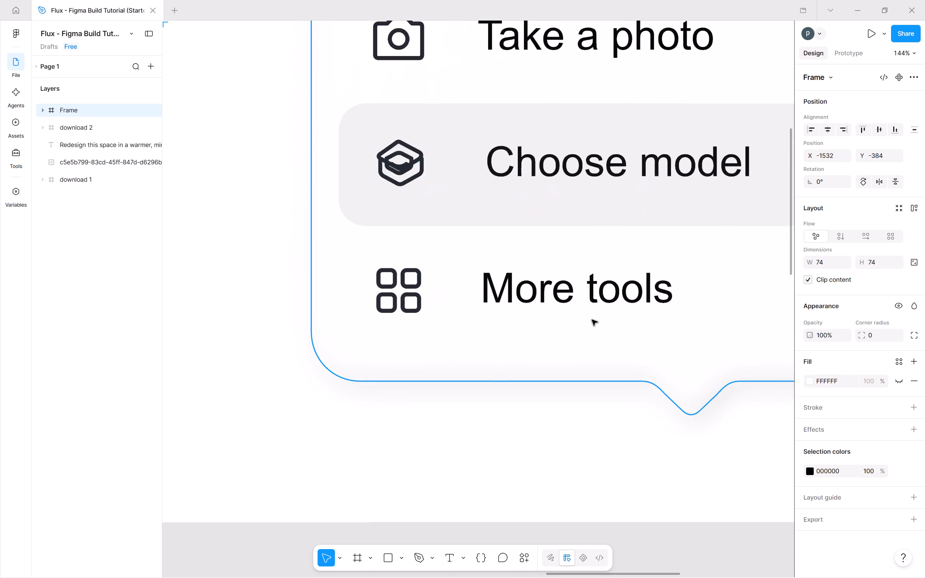
pyautogui.keyDown('ctrl'); pyautogui.scroll(-7, 592, 320); pyautogui.keyUp('ctrl')
pyautogui.moveTo(607, 249); pyautogui.dragTo(428, 363, button='middle')
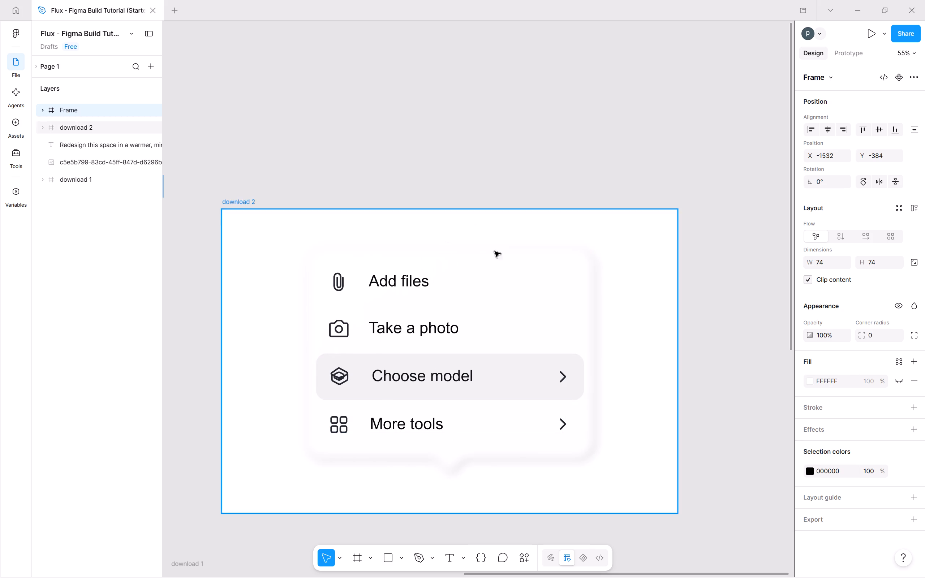
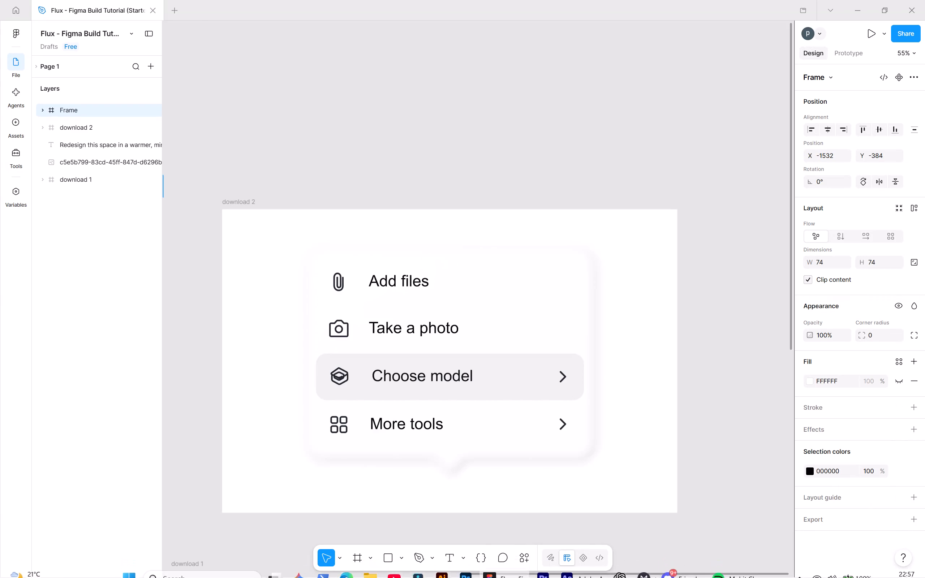
# Minimize the Figma and After Effects windows and launch the Kuro app from its desktop shortcut.
pyautogui.click(797, 566)
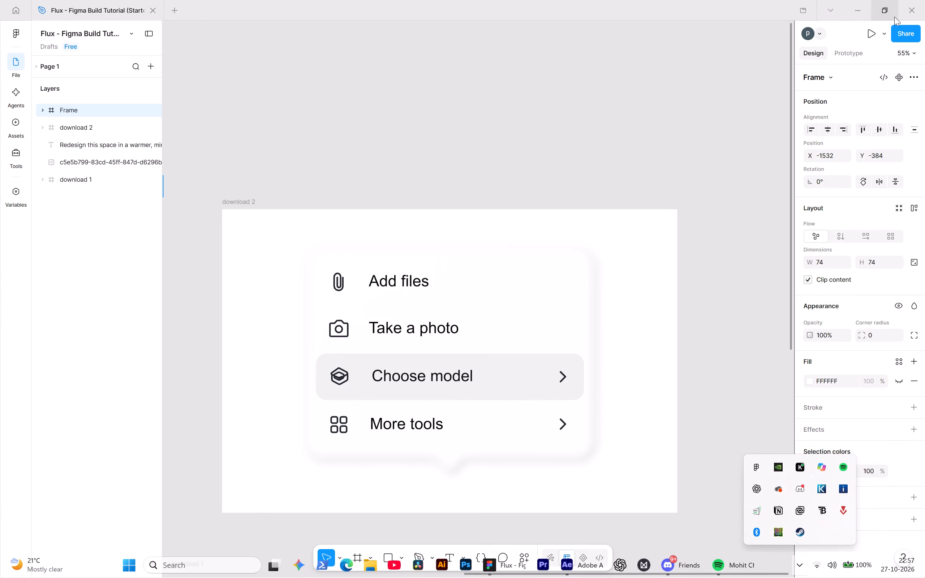
pyautogui.click(848, 0)
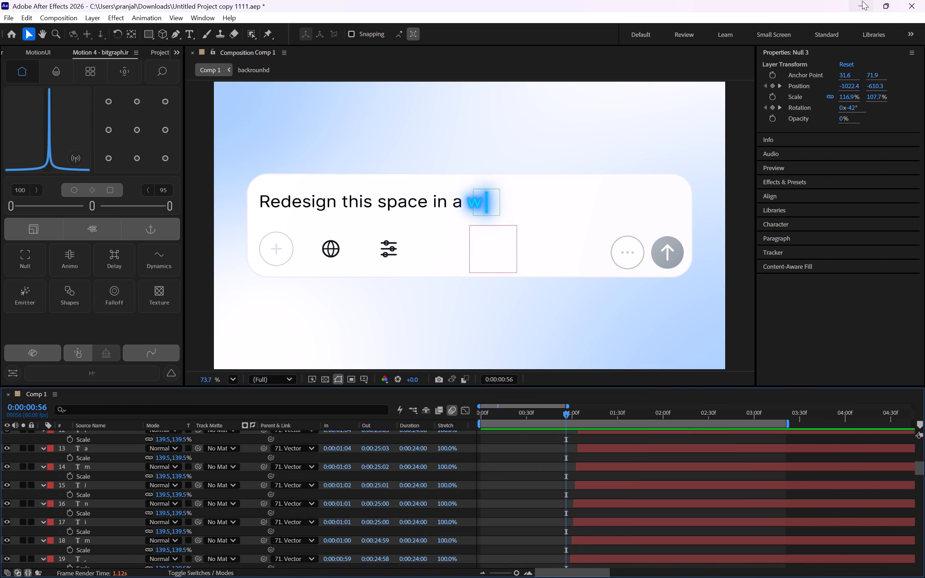
pyautogui.click(862, 1)
pyautogui.doubleClick(20, 102)
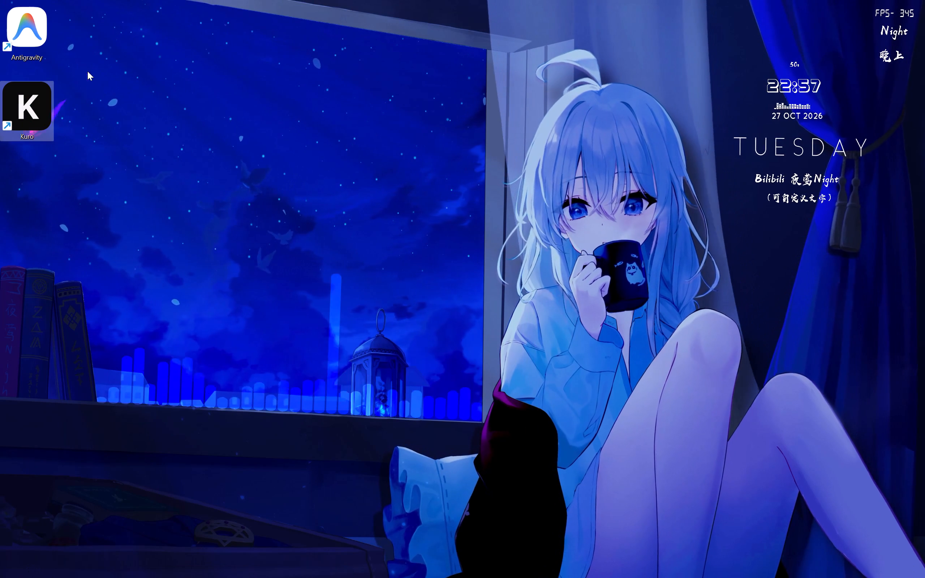
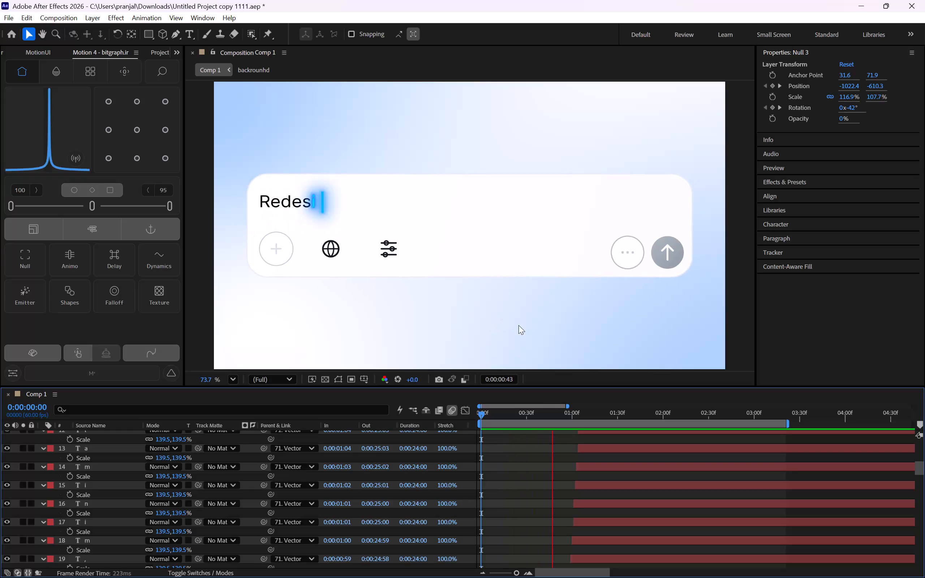
# Stop the Comp 1 preview at about 0:00:01:17, once the full prompt text has appeared in the prompt box.
pyautogui.press('space')
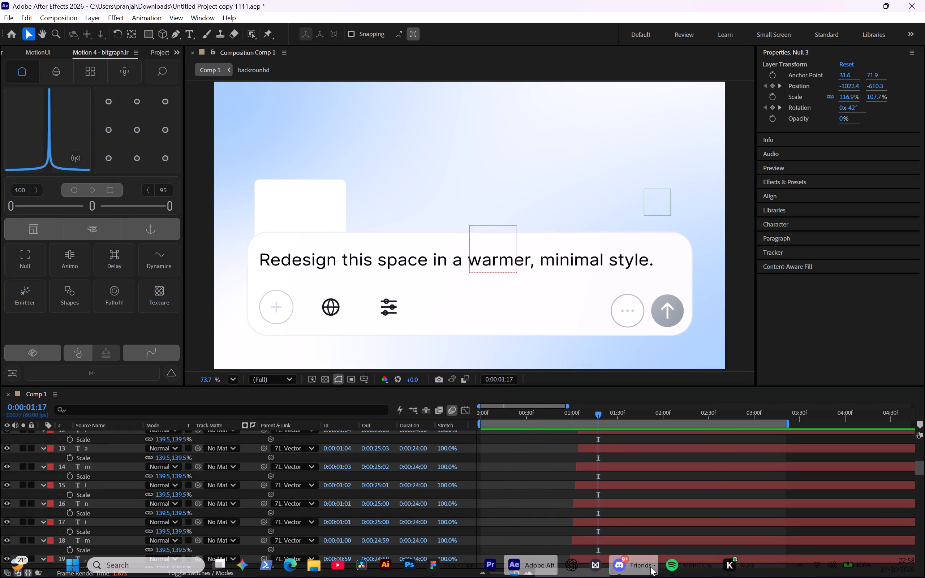
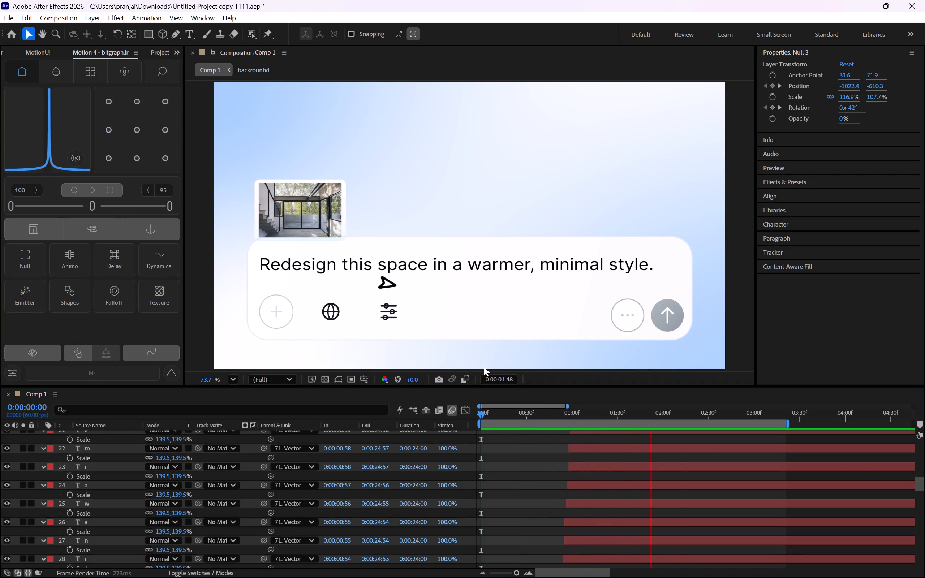
# Stop the Comp 1 preview.
pyautogui.press('space')
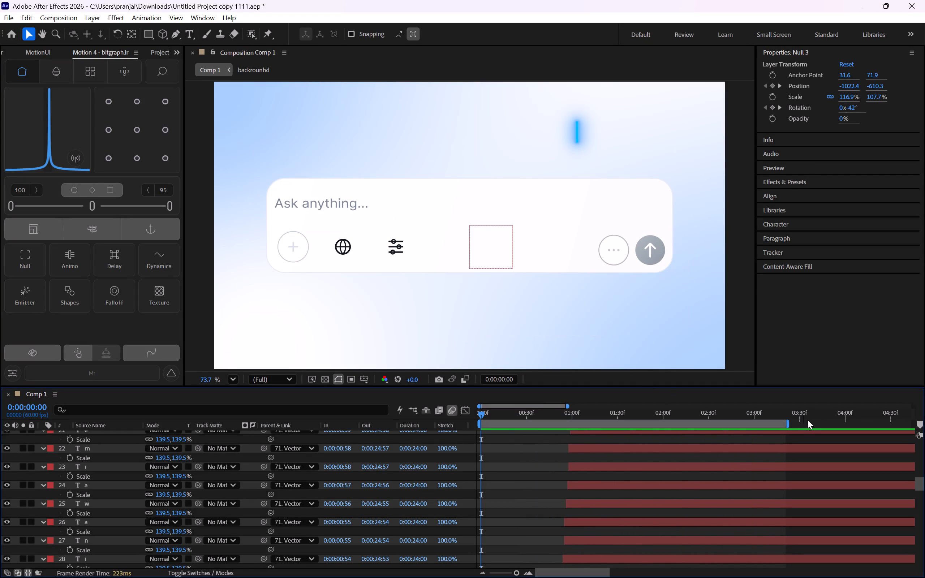
# Move Null 4's last Scale keyframe later to about 0:00:03:12 and its middle Scale keyframe to about 0:00:03:05.
pyautogui.moveTo(745, 419); pyautogui.dragTo(777, 424)
pyautogui.scroll(20, 729, 473)
pyautogui.scroll(3, 729, 473)
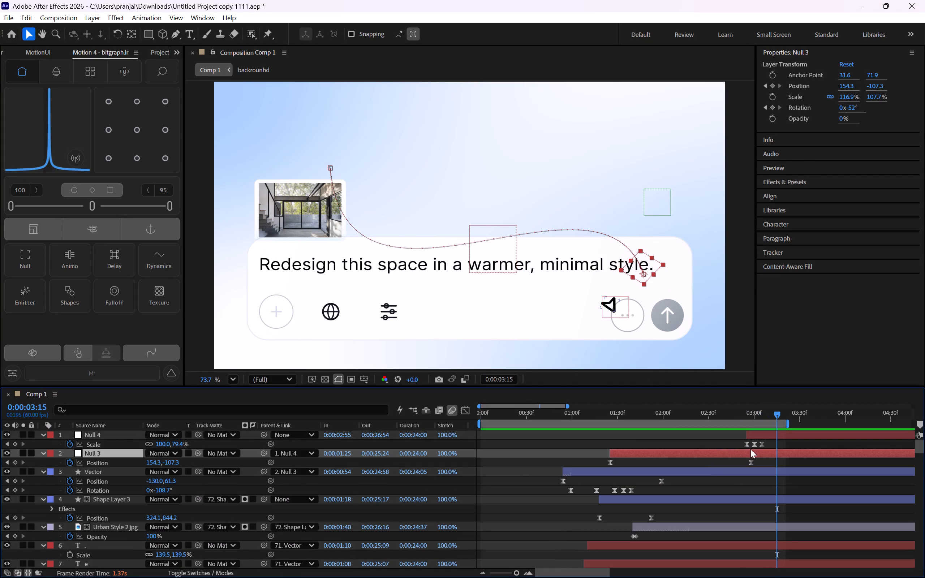
pyautogui.click(769, 444)
pyautogui.moveTo(762, 443); pyautogui.dragTo(773, 445)
pyautogui.moveTo(753, 441); pyautogui.dragTo(760, 442)
# Preview Comp 1 to check the retimed Null 4 scale animation.
pyautogui.moveTo(748, 413); pyautogui.dragTo(731, 415)
pyautogui.press('space')
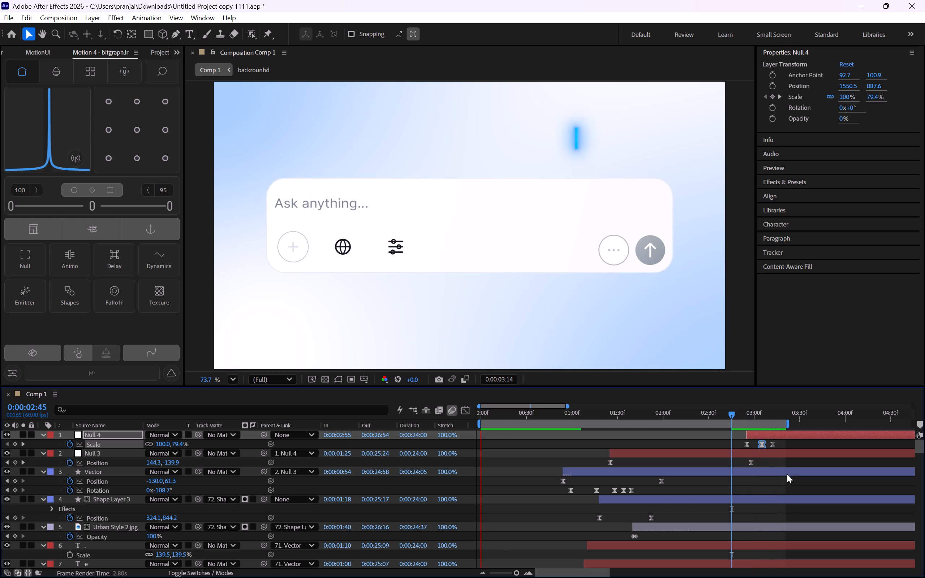
pyautogui.press('space')
# Nudge Null 4's last Scale keyframe slightly later, to about 0:00:03:14.
pyautogui.click(789, 439)
pyautogui.click(775, 444)
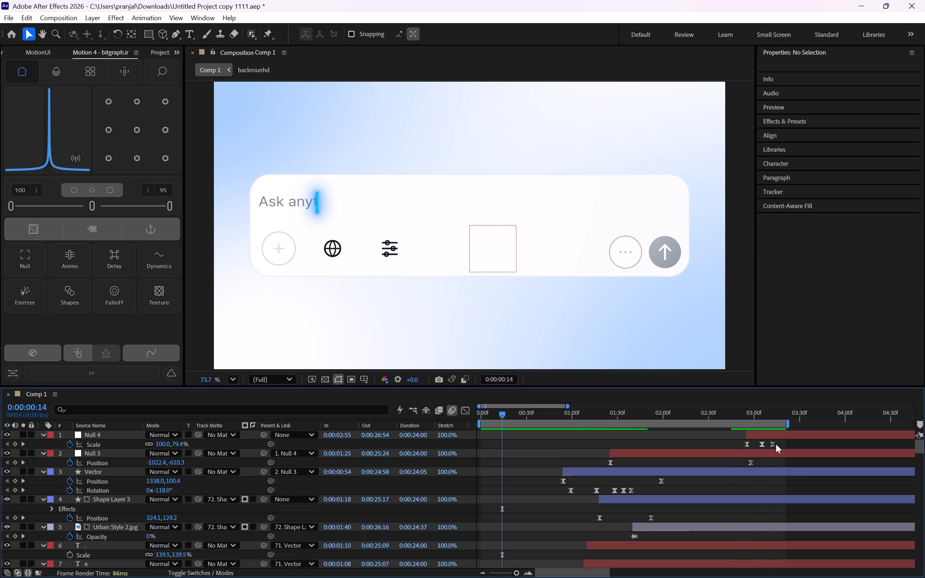
pyautogui.moveTo(771, 444); pyautogui.dragTo(774, 445)
# Scrub Comp 1 back to the earlier part of the prompt-box animation.
pyautogui.moveTo(745, 414); pyautogui.dragTo(523, 432)
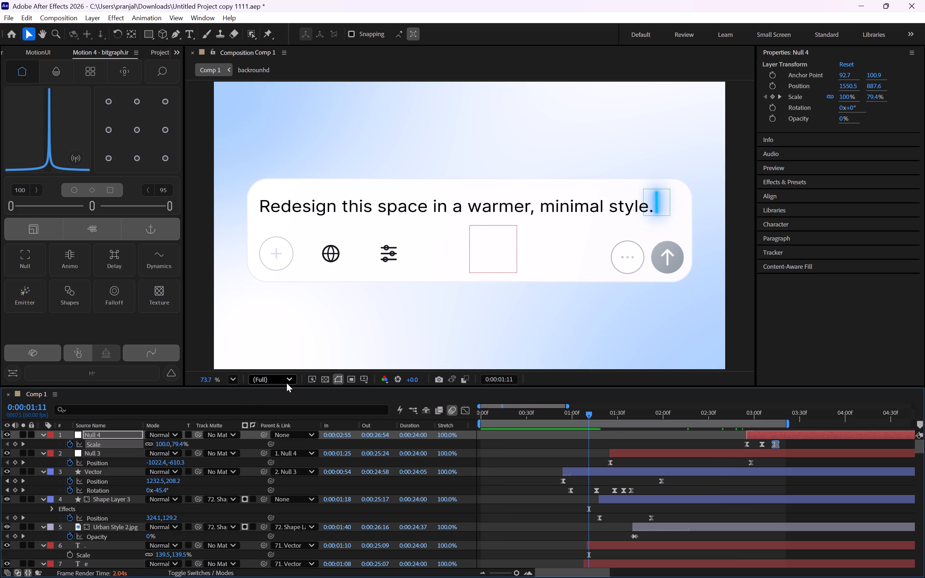
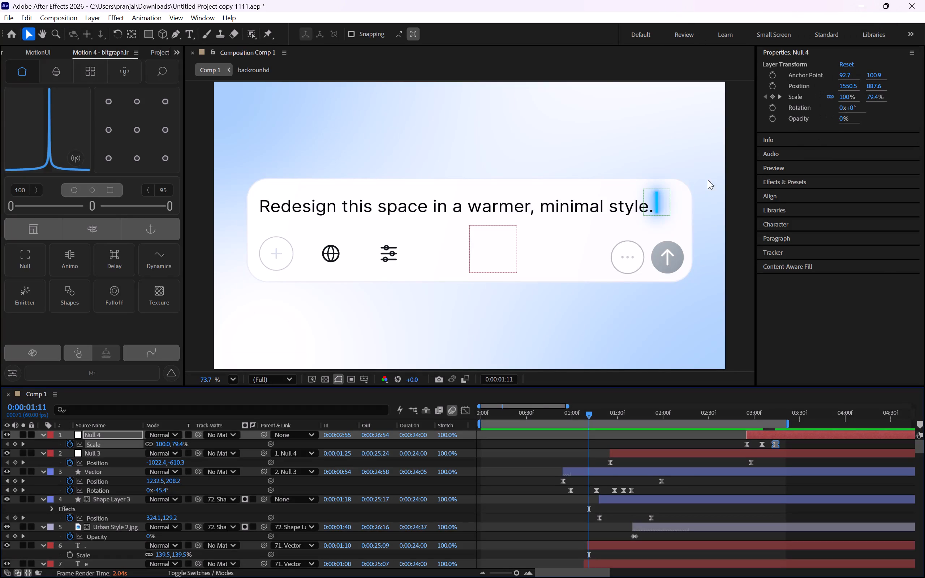
# Preview Comp 1 from 0:00:00:00 to review the full prompt-box animation, then return the current time to the first frame.
pyautogui.moveTo(575, 420); pyautogui.dragTo(539, 421)
pyautogui.moveTo(518, 414); pyautogui.dragTo(417, 443)
pyautogui.press('space')
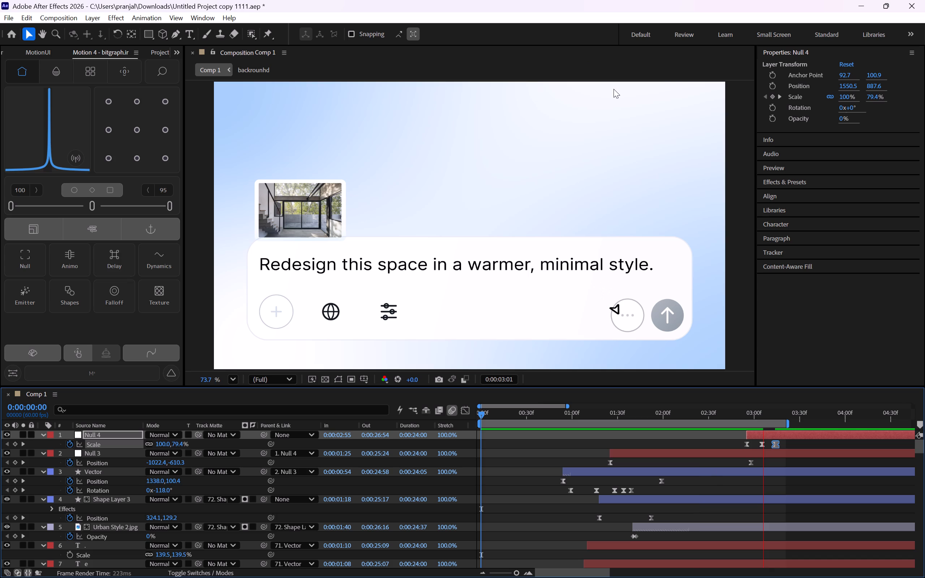
pyautogui.press('space')
pyautogui.moveTo(722, 412); pyautogui.dragTo(416, 465)
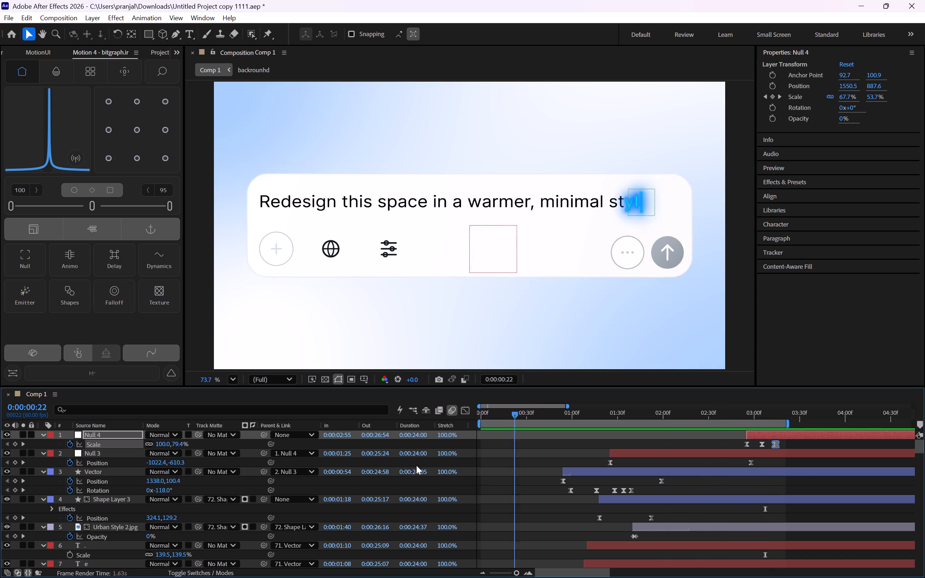
pyautogui.moveTo(416, 465); pyautogui.dragTo(302, 471)
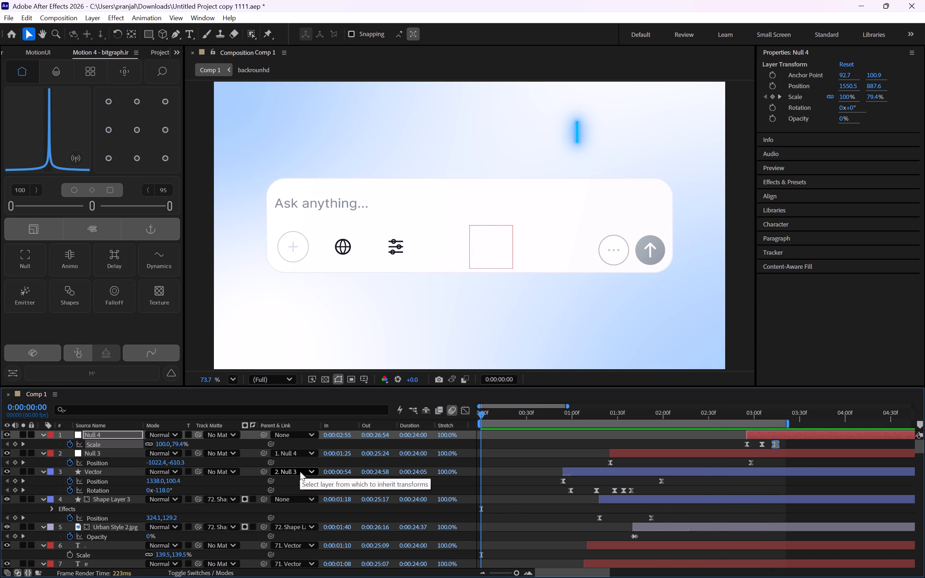
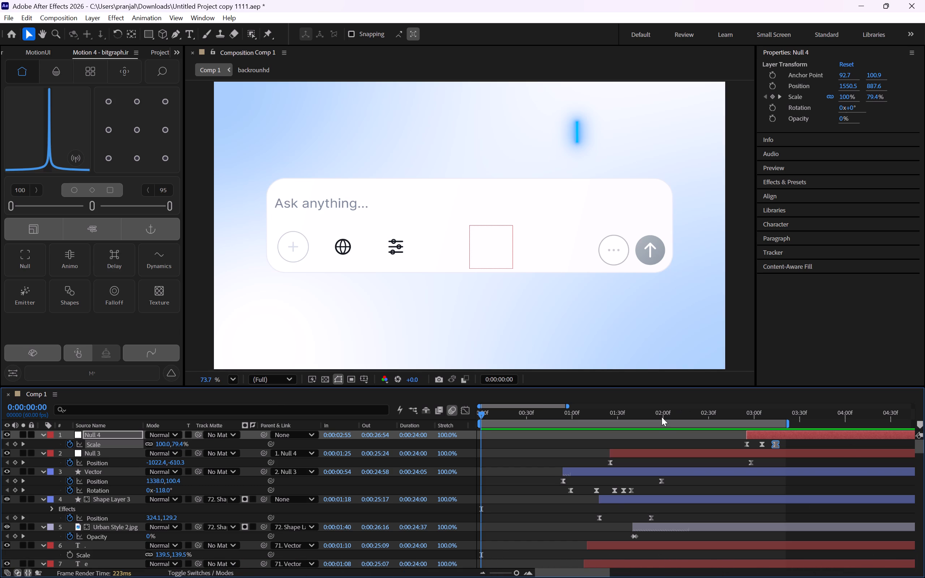
# Preview the pointer's click animation from 0:00:01:51 and from 0:00:02:49, then scrub to Null 4's middle scale keyframe at 0:00:03:06.
pyautogui.moveTo(661, 414); pyautogui.dragTo(649, 413)
pyautogui.press('space')
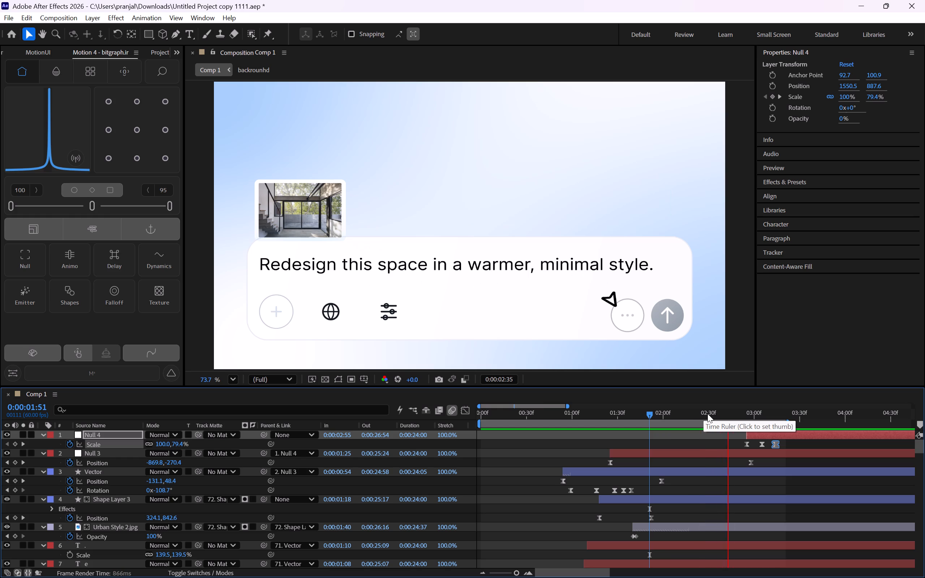
pyautogui.press('space')
pyautogui.moveTo(747, 413); pyautogui.dragTo(737, 414)
pyautogui.press('space')
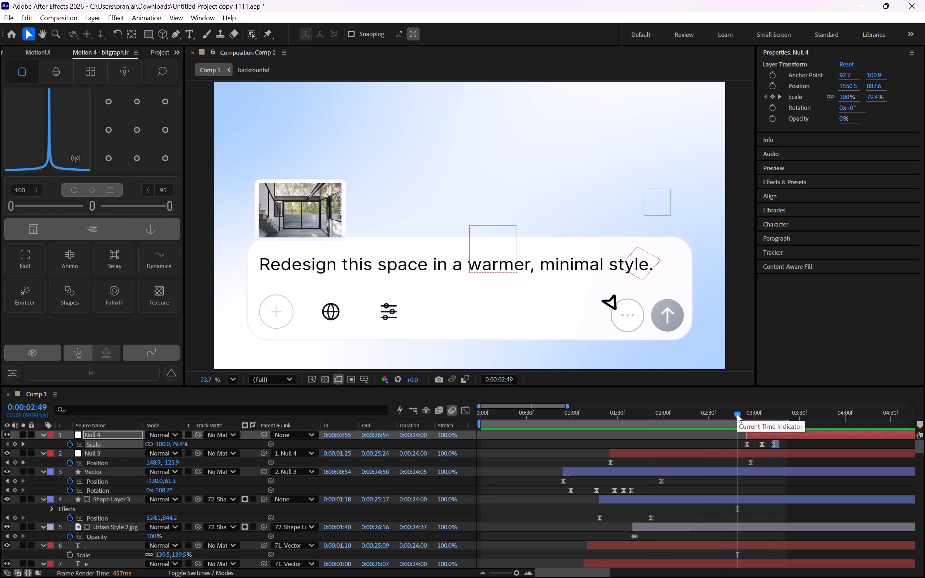
pyautogui.press('space')
pyautogui.moveTo(739, 431); pyautogui.dragTo(741, 435)
pyautogui.moveTo(739, 409); pyautogui.dragTo(739, 409)
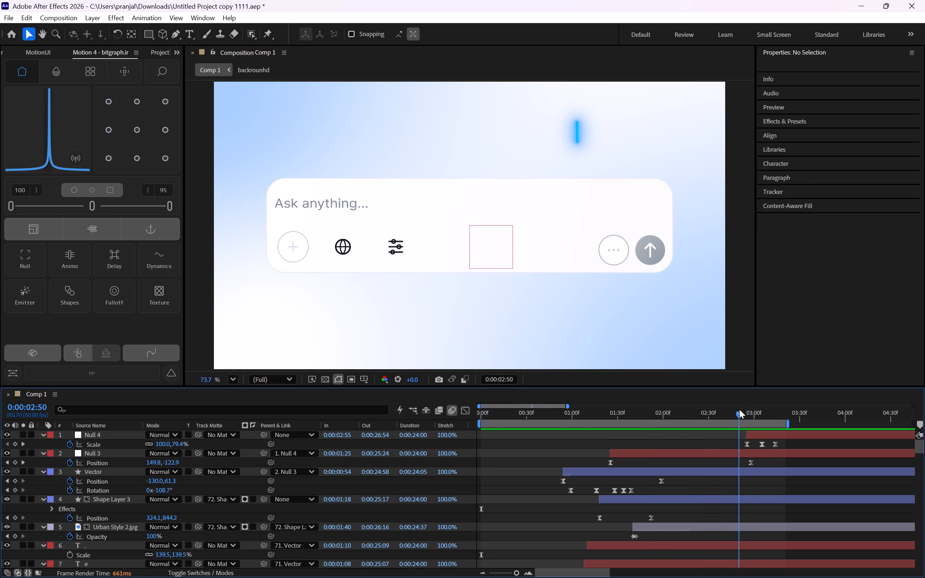
pyautogui.moveTo(739, 409); pyautogui.dragTo(762, 405)
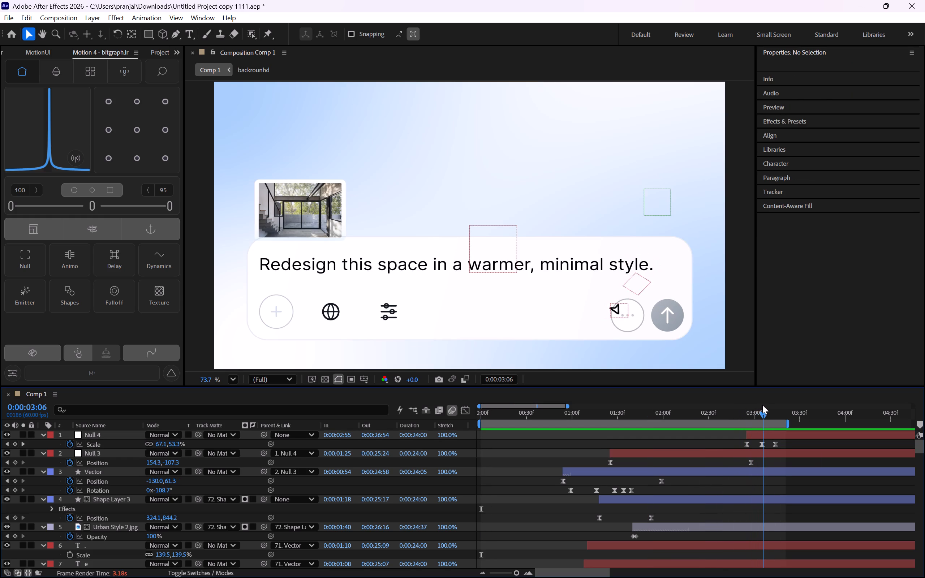
pyautogui.moveTo(762, 405); pyautogui.dragTo(763, 405)
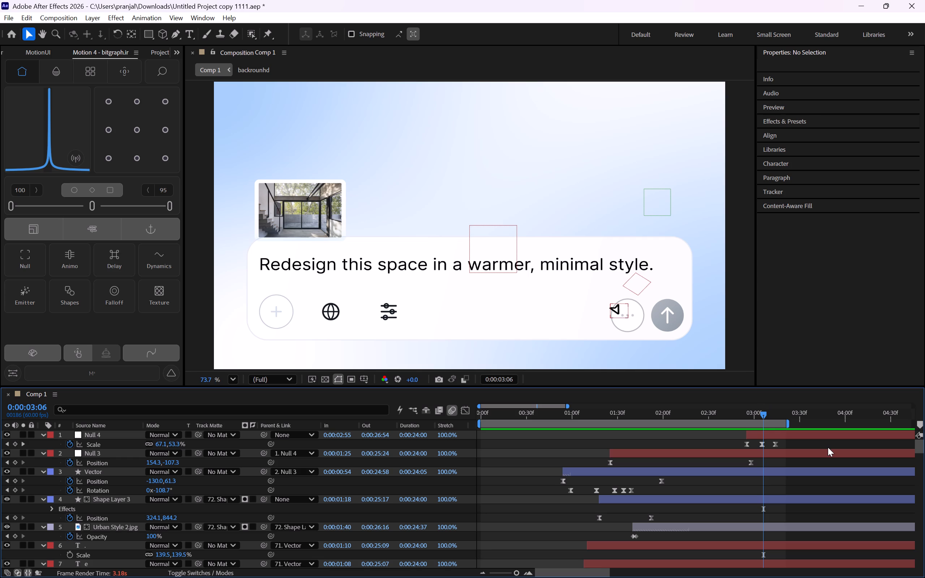
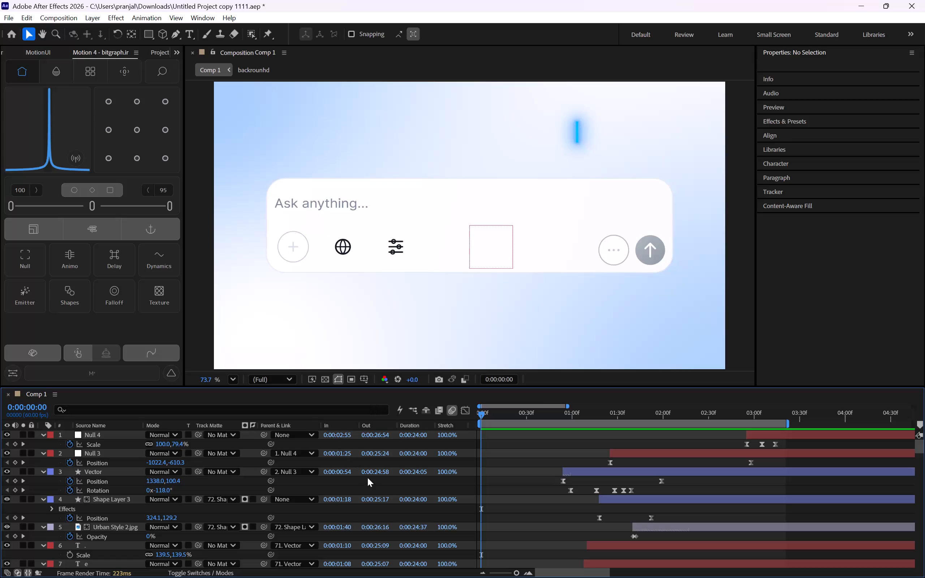
# Preview the composition from the beginning, then play the pointer's click animation from about 0:00:02:23.
pyautogui.press('space')
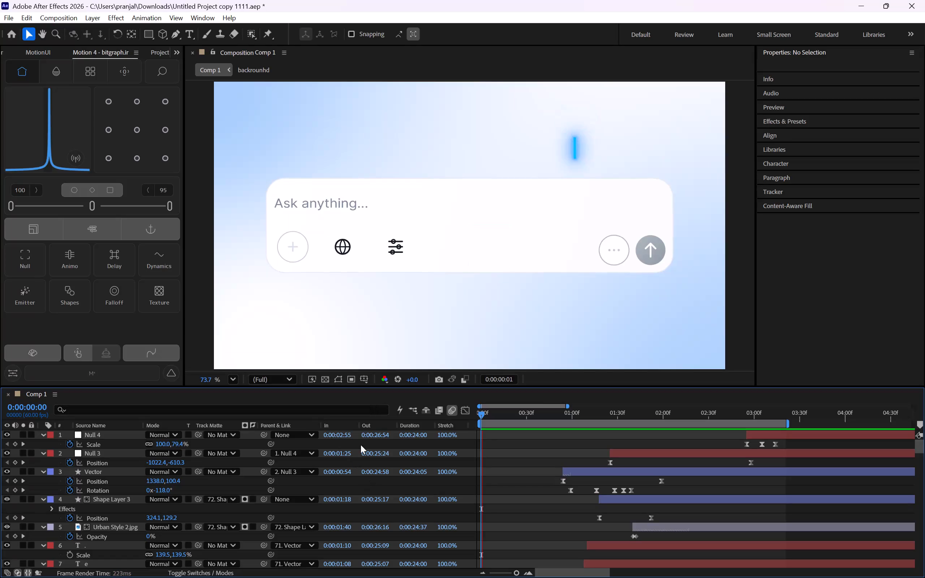
pyautogui.press('space')
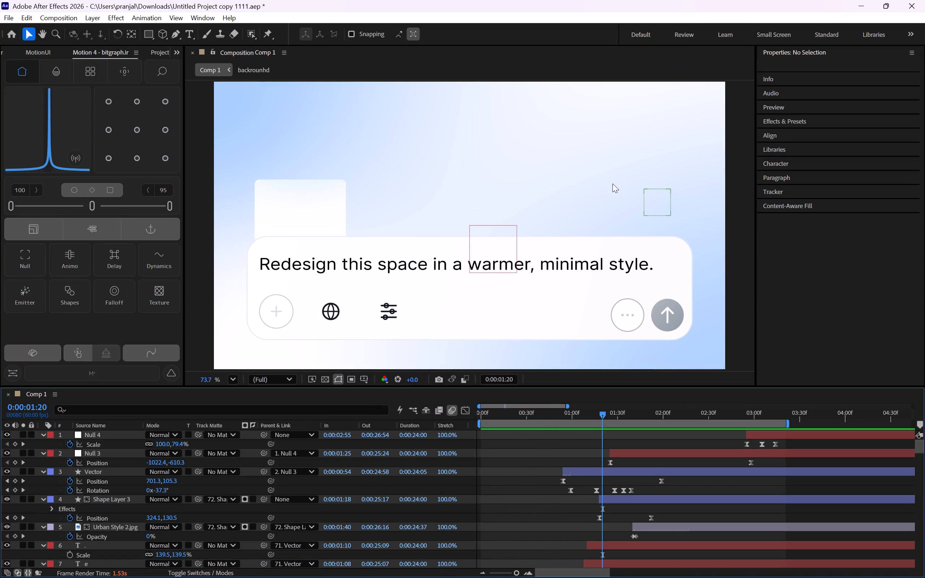
pyautogui.click(697, 411)
pyautogui.press('space')
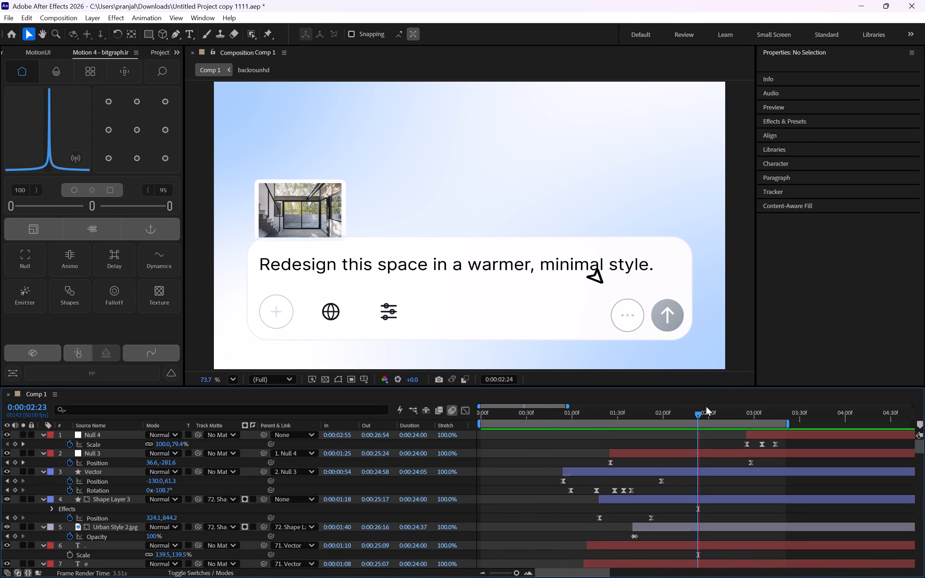
pyautogui.press('space')
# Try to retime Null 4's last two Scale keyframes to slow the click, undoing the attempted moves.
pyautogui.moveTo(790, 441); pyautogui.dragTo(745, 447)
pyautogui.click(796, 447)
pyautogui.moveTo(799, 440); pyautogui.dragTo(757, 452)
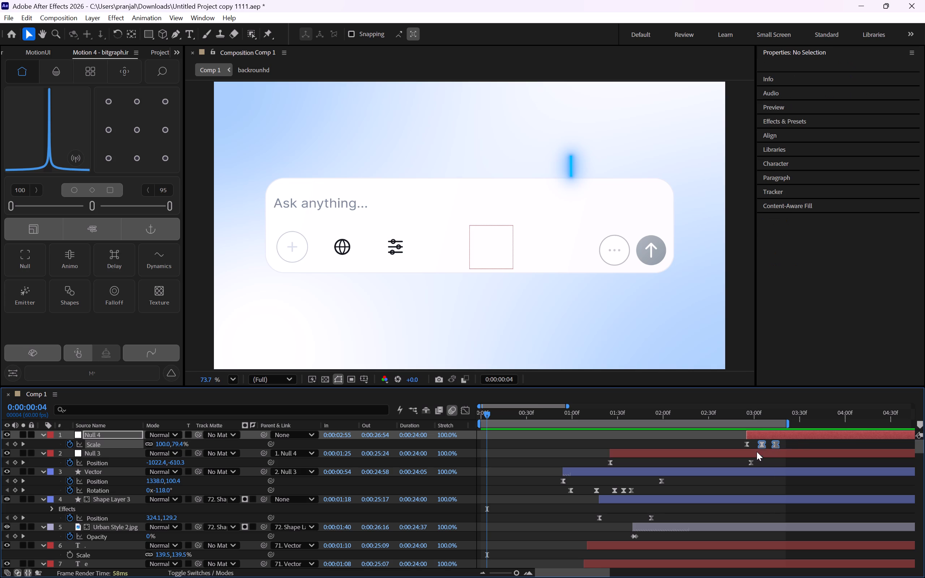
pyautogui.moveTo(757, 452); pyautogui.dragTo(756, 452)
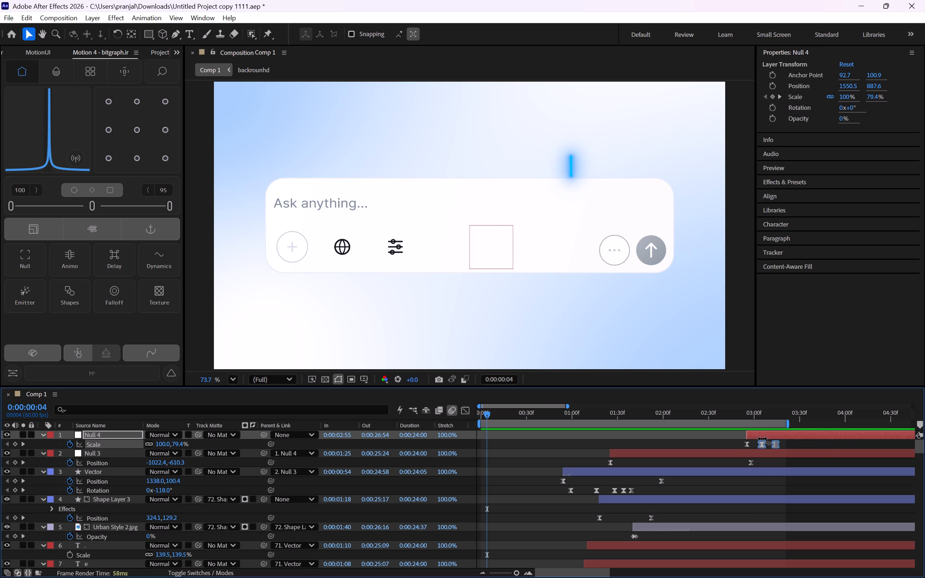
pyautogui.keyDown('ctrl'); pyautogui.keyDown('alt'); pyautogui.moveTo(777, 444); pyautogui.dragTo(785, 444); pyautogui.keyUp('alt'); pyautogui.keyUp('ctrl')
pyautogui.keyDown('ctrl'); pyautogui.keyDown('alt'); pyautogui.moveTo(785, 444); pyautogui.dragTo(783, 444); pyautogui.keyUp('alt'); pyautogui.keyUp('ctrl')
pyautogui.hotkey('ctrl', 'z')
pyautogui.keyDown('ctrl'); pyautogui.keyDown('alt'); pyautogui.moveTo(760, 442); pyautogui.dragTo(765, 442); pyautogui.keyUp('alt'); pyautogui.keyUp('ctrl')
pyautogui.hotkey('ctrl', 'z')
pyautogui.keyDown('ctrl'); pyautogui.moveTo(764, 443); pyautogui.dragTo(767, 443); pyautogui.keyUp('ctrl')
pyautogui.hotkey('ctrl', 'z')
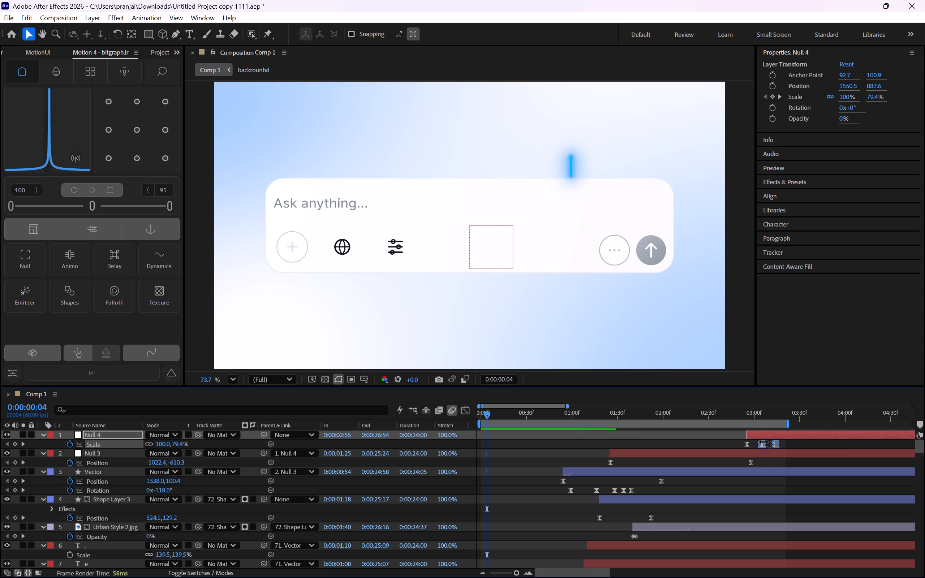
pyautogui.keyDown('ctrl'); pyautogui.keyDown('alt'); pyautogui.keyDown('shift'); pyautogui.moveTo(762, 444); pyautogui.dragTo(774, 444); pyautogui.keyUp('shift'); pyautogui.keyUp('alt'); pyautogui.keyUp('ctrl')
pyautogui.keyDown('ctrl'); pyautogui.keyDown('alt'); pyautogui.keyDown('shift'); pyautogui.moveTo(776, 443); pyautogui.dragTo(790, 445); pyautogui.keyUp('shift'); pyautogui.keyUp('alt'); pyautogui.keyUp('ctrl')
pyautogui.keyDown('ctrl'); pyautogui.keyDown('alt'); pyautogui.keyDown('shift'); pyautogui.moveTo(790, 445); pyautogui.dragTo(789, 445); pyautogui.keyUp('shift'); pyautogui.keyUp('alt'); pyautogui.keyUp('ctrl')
# Stretch Null 4's three Scale keyframes proportionally from the first one, placing the last at about 0:00:03:25.
pyautogui.click(780, 442)
pyautogui.click(775, 444)
pyautogui.click(786, 443)
pyautogui.moveTo(784, 444); pyautogui.dragTo(764, 450)
pyautogui.moveTo(791, 441); pyautogui.dragTo(750, 451)
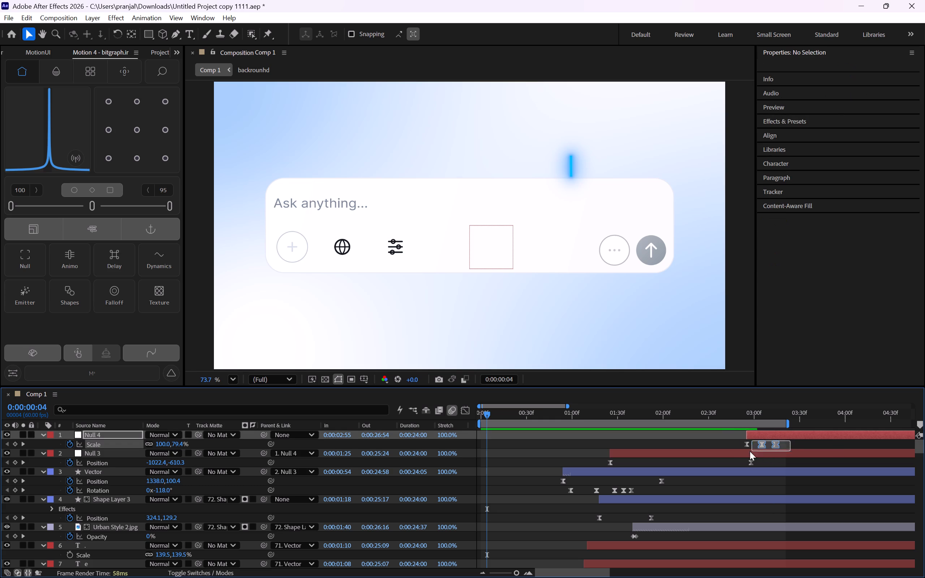
pyautogui.moveTo(750, 451); pyautogui.dragTo(734, 447)
pyautogui.keyDown('alt'); pyautogui.moveTo(776, 446); pyautogui.dragTo(780, 445); pyautogui.keyUp('alt')
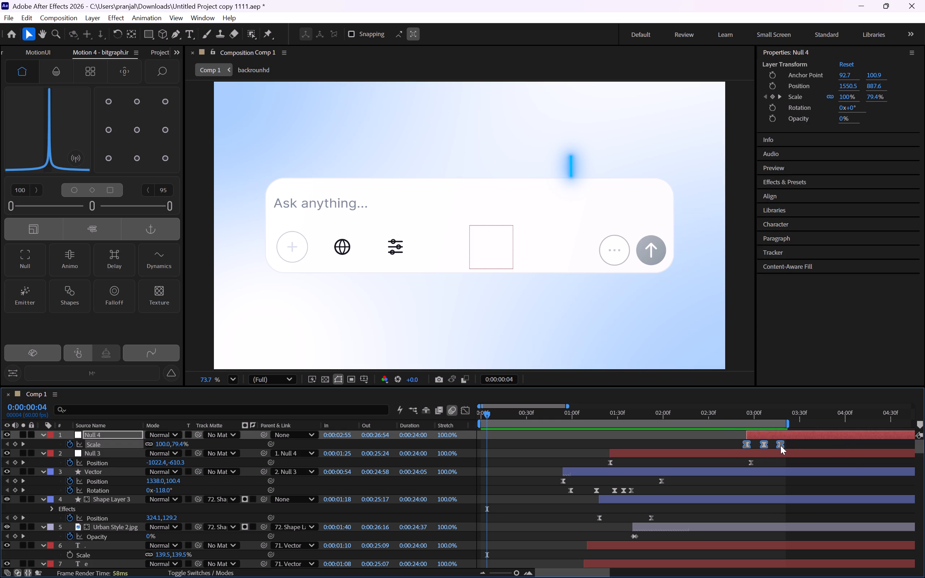
pyautogui.keyDown('alt'); pyautogui.moveTo(780, 445); pyautogui.dragTo(792, 444); pyautogui.keyUp('alt')
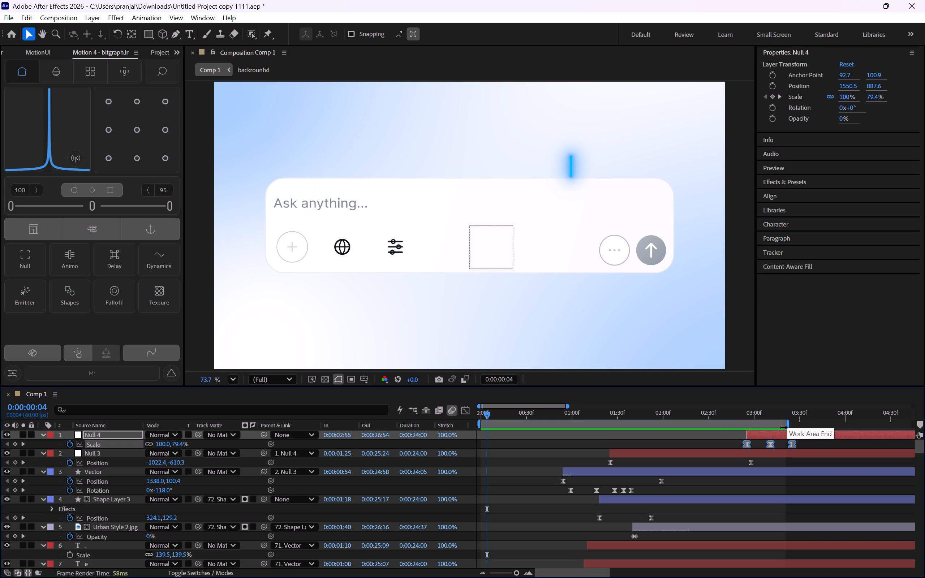
# Extend the work area's end to about 0:00:03:38, past Null 4's last Scale keyframe.
pyautogui.moveTo(788, 428); pyautogui.dragTo(812, 427)
# Return to 0:00:00:00 and preview the animation with the stretched click timing.
pyautogui.moveTo(756, 411); pyautogui.dragTo(0, 529)
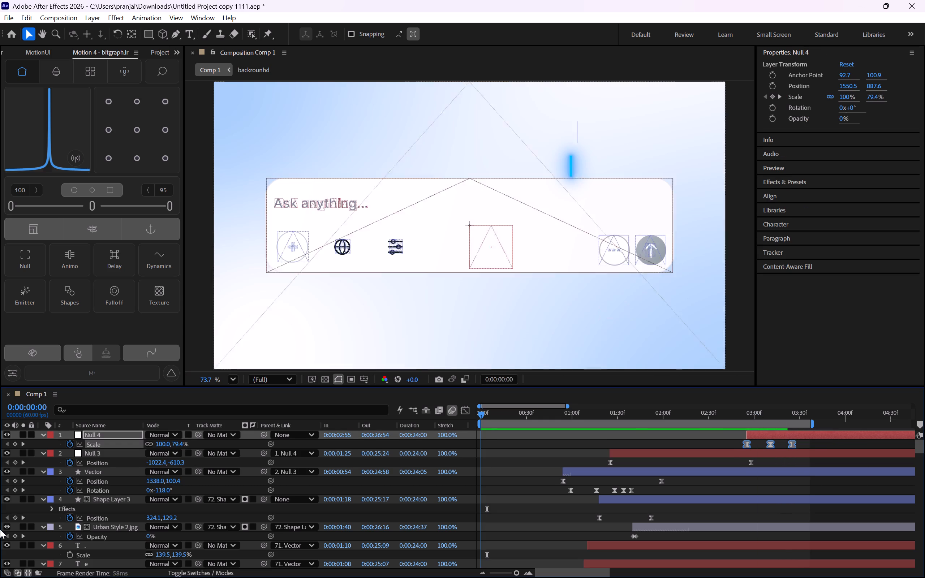
pyautogui.moveTo(0, 529); pyautogui.dragTo(0, 558)
pyautogui.press('space')
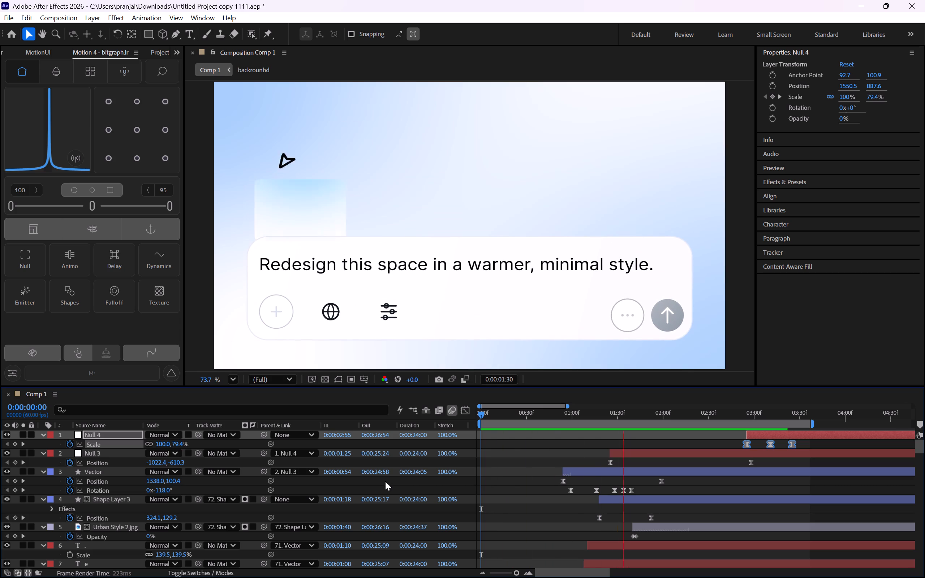
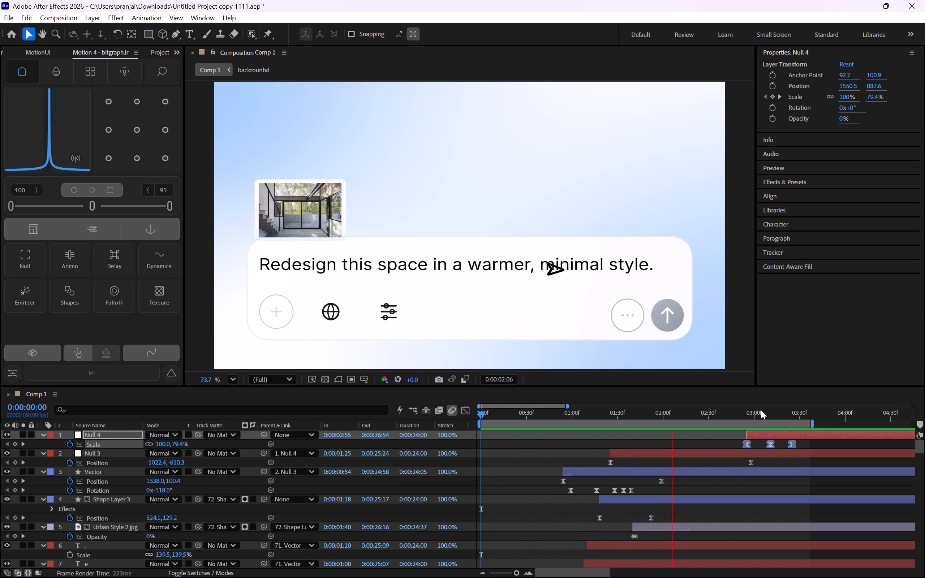
# Play back the composition repeatedly to review the pointer's stretched click on the three-dot button.
pyautogui.press('space')
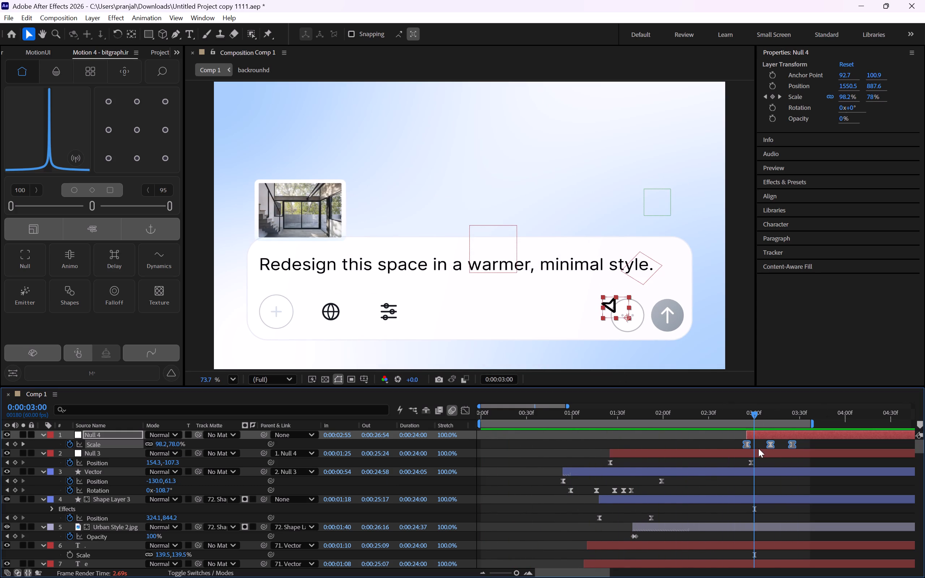
pyautogui.press('space')
pyautogui.press('space')
pyautogui.press('space')
pyautogui.press('space')
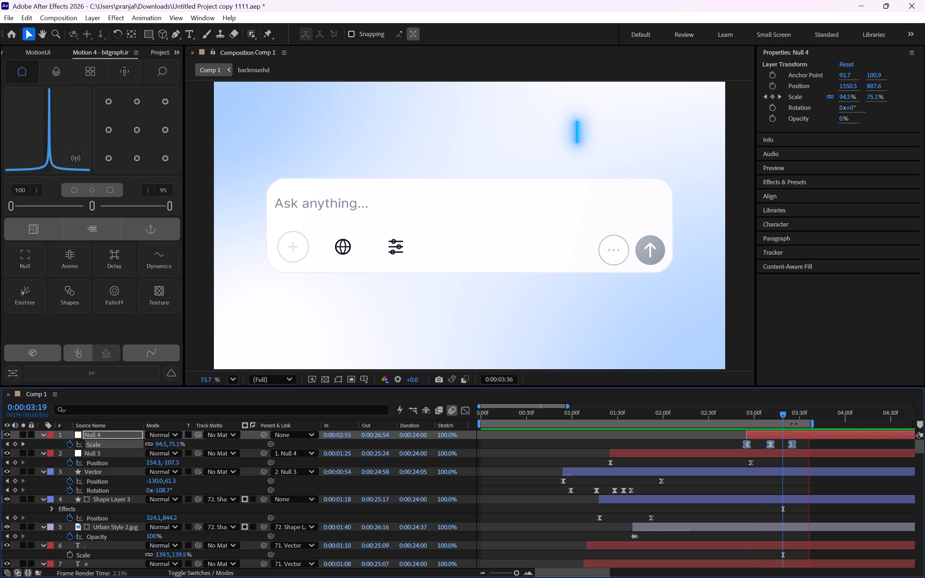
# Scrub through Null 4's Scale keyframes to 0:00:03:03 and examine the pointer's click on the three-dot button up close.
pyautogui.moveTo(766, 413); pyautogui.dragTo(772, 415)
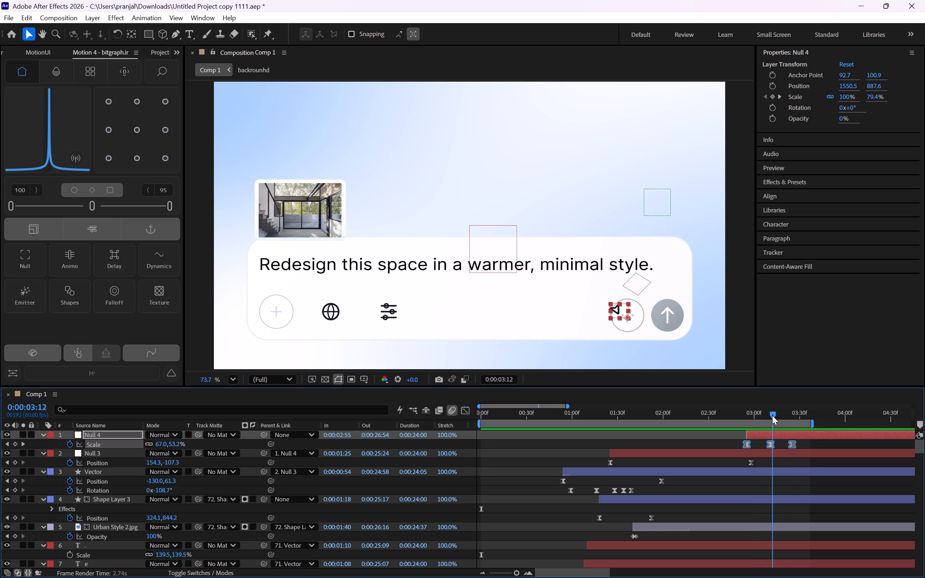
pyautogui.moveTo(772, 415); pyautogui.dragTo(762, 422)
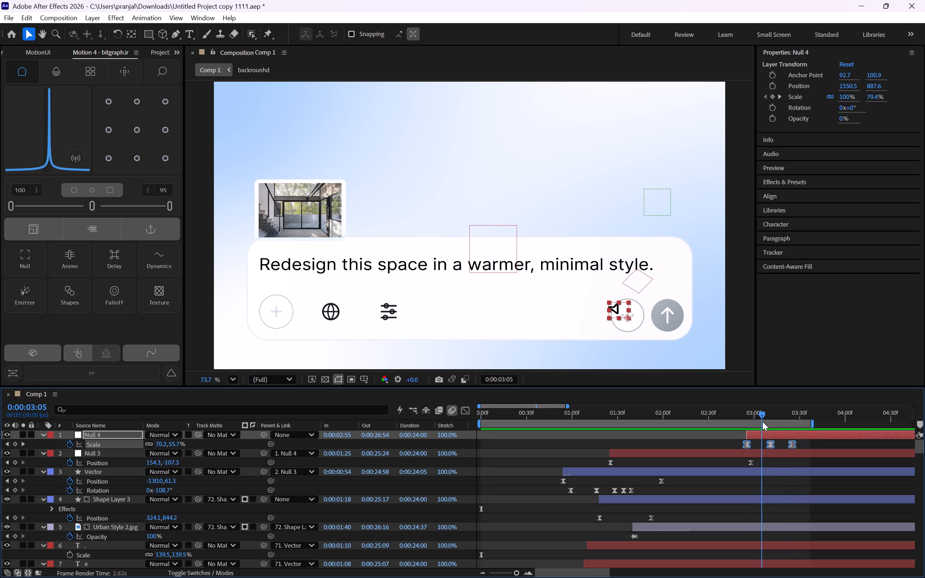
pyautogui.moveTo(762, 422); pyautogui.dragTo(759, 421)
pyautogui.scroll(5, 607, 332)
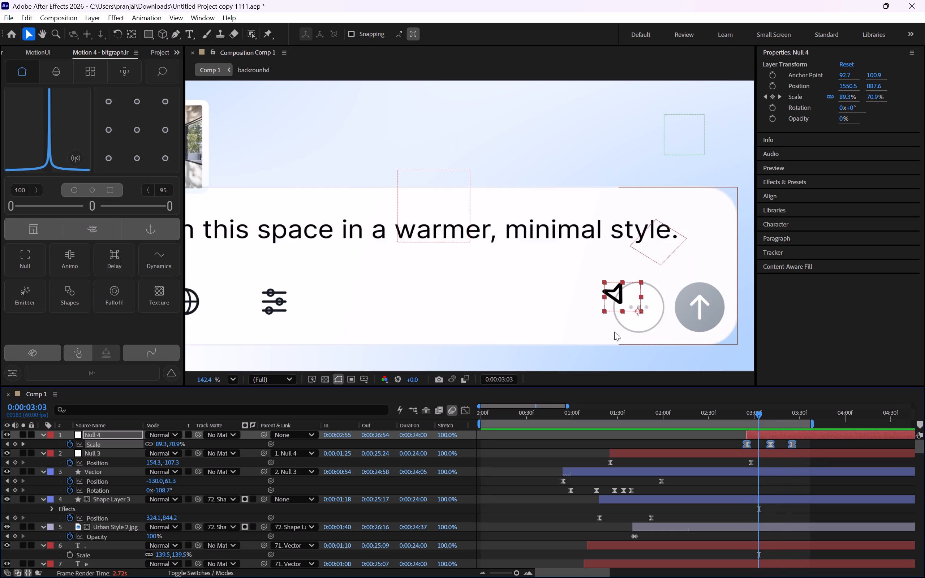
pyautogui.click(760, 411)
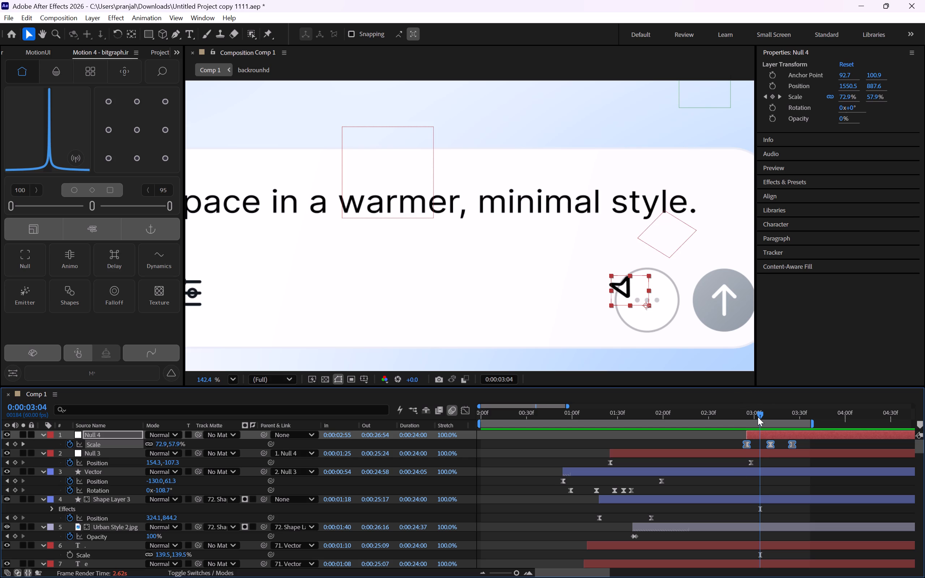
pyautogui.click(759, 416)
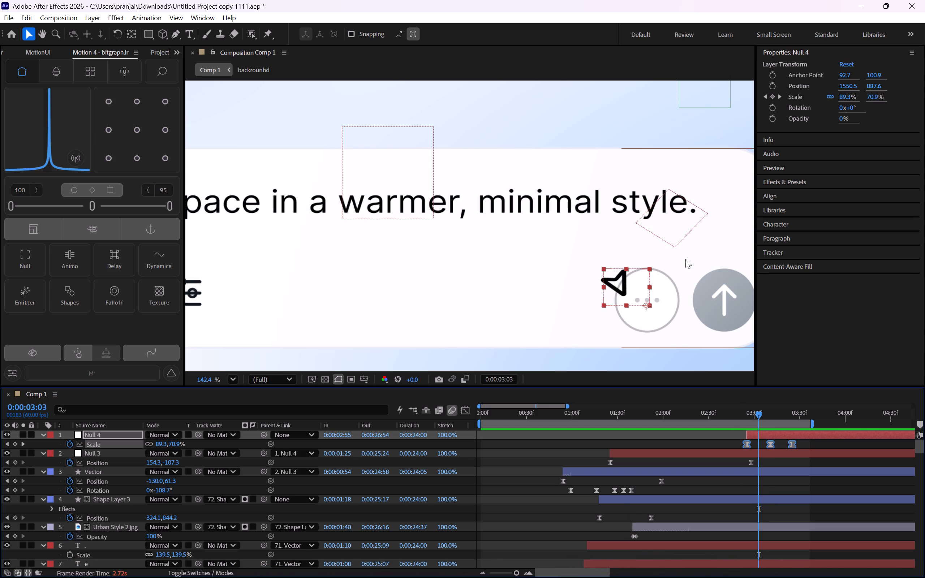
pyautogui.scroll(-2, 662, 263)
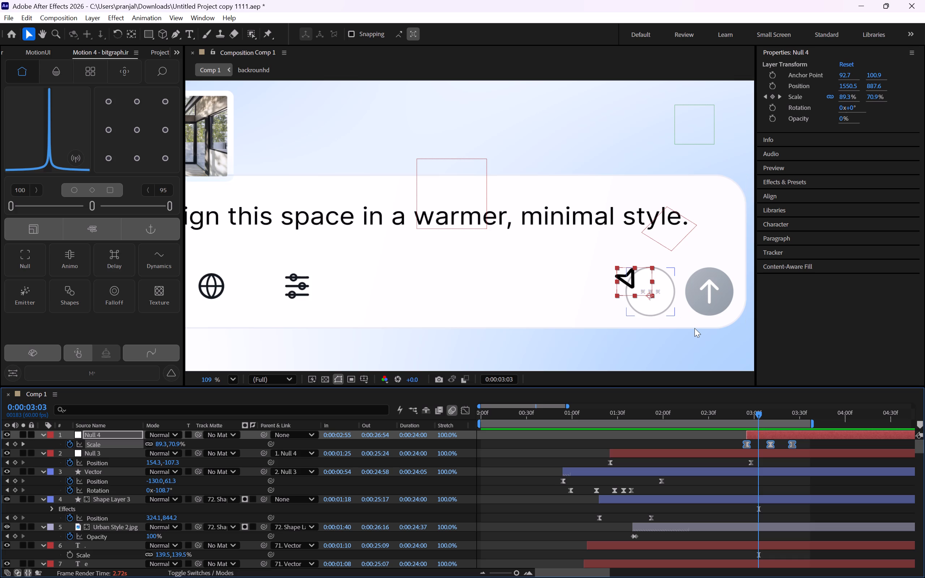
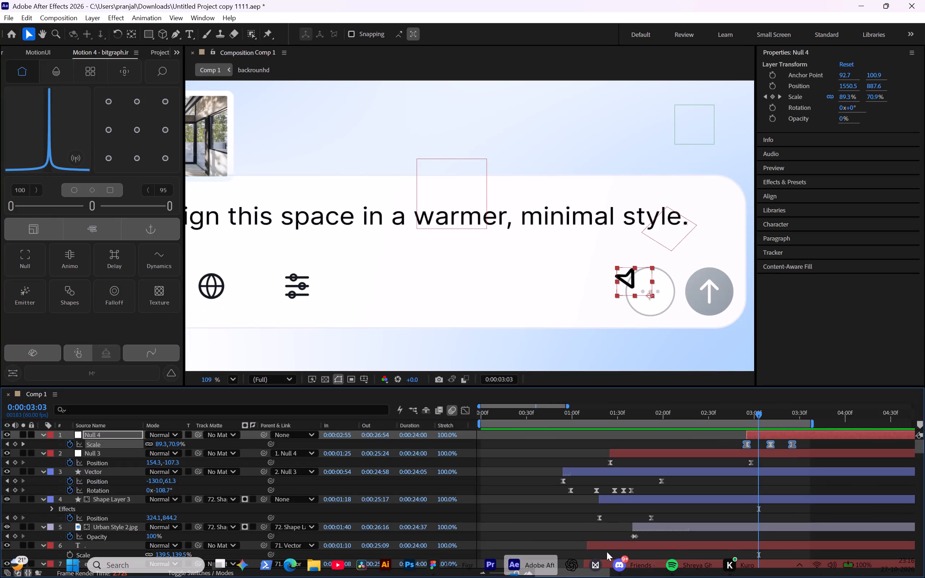
# Switch to Figma and move the download 2 frame to about X 538, Y -268.
pyautogui.click(461, 570)
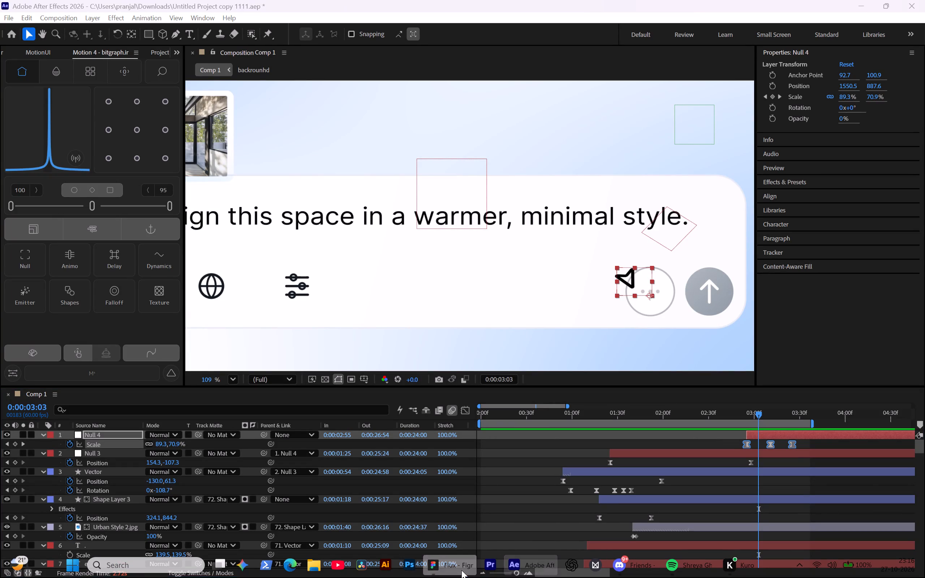
pyautogui.moveTo(612, 476); pyautogui.dragTo(548, 473)
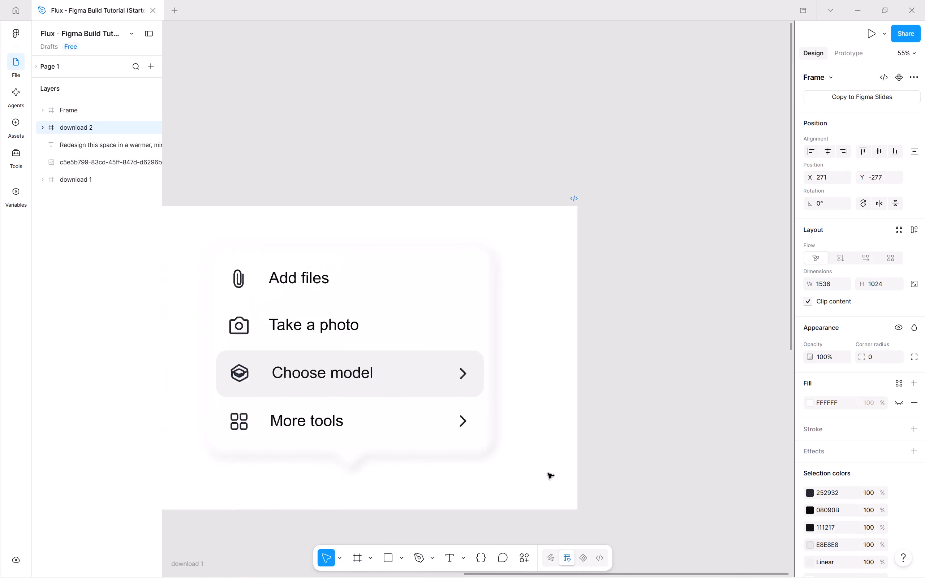
pyautogui.moveTo(548, 473); pyautogui.dragTo(591, 475)
# Select the Menu-panel group in the download 2 frame and open the Rebound Relay plugin.
pyautogui.click(479, 397)
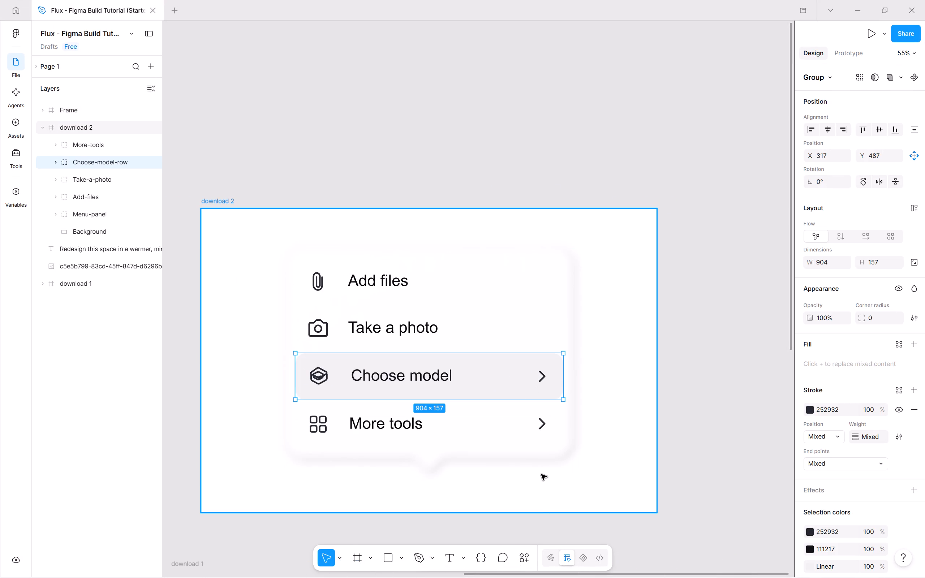
pyautogui.click(540, 451)
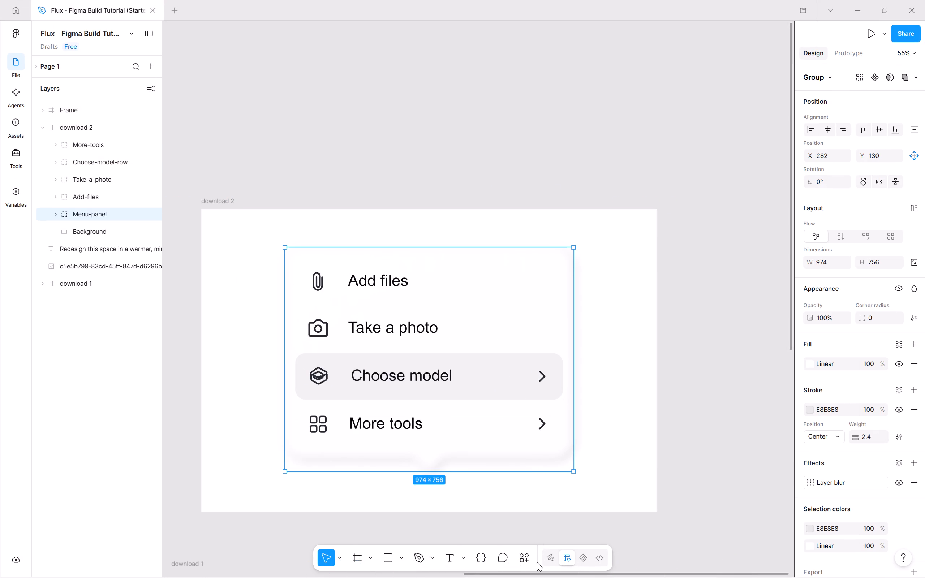
pyautogui.click(527, 559)
pyautogui.click(384, 410)
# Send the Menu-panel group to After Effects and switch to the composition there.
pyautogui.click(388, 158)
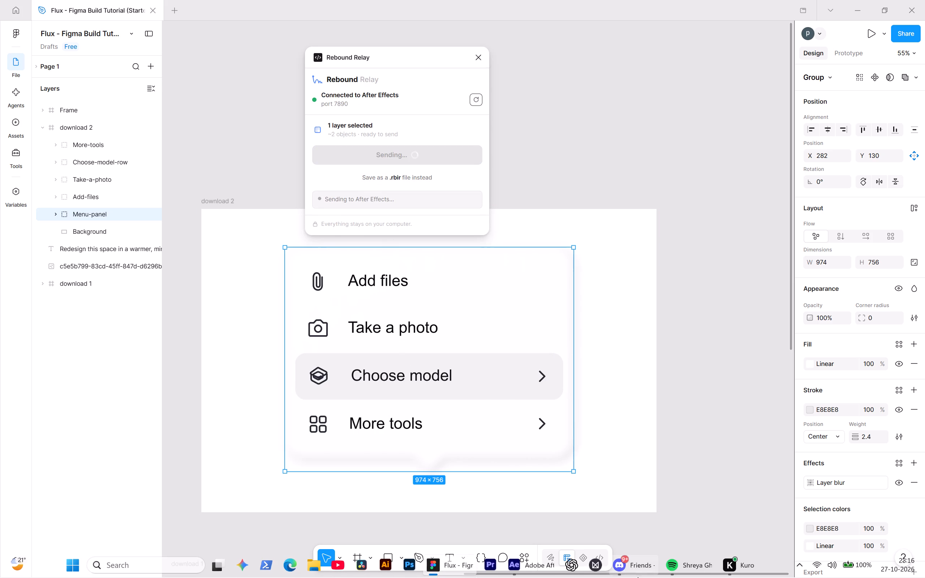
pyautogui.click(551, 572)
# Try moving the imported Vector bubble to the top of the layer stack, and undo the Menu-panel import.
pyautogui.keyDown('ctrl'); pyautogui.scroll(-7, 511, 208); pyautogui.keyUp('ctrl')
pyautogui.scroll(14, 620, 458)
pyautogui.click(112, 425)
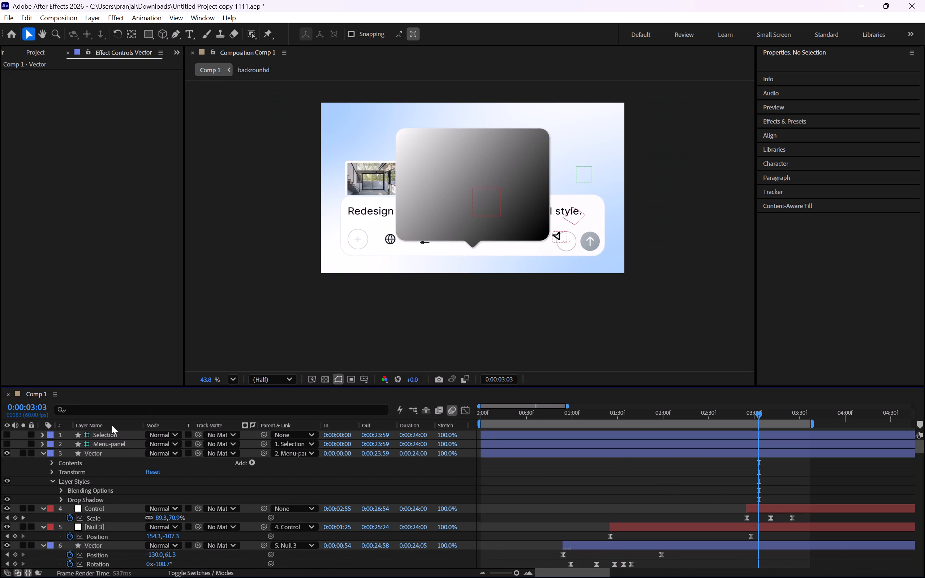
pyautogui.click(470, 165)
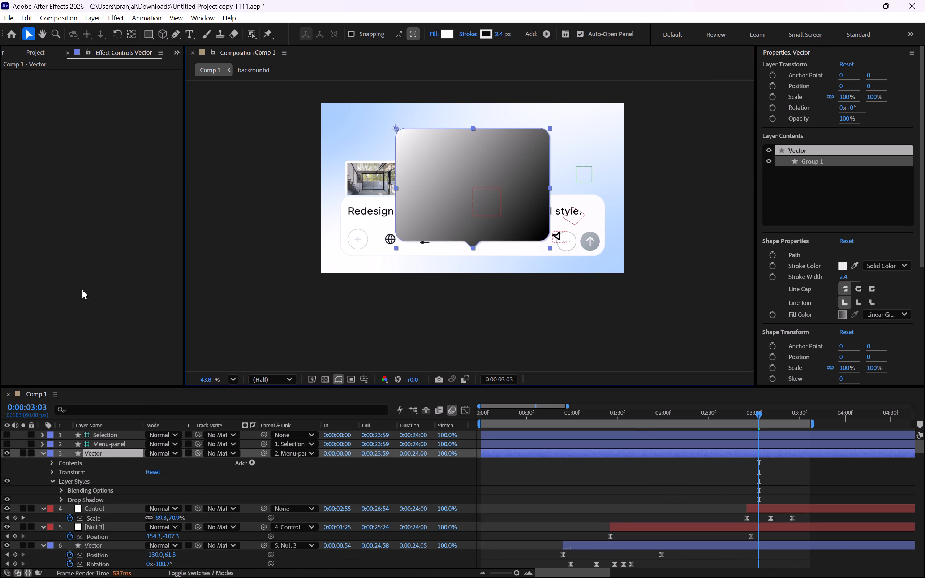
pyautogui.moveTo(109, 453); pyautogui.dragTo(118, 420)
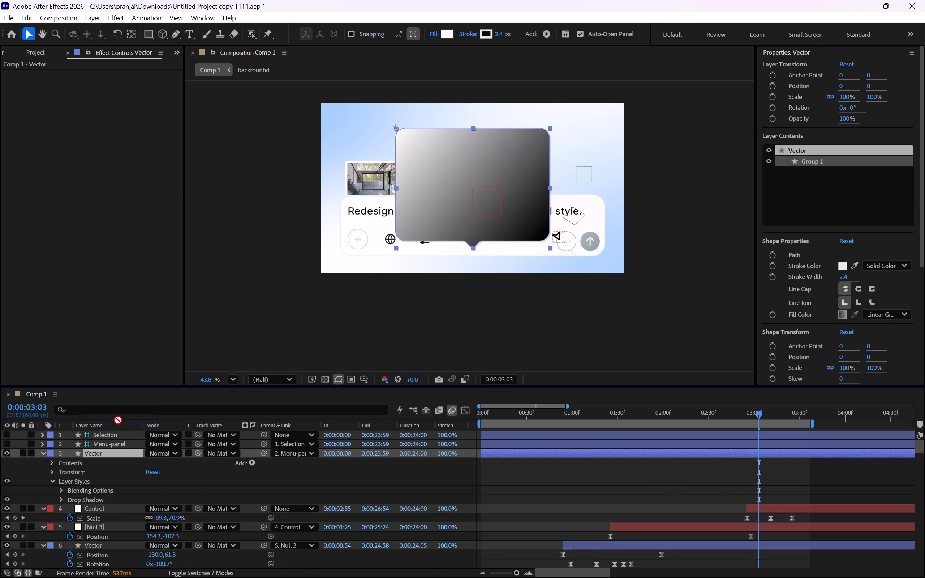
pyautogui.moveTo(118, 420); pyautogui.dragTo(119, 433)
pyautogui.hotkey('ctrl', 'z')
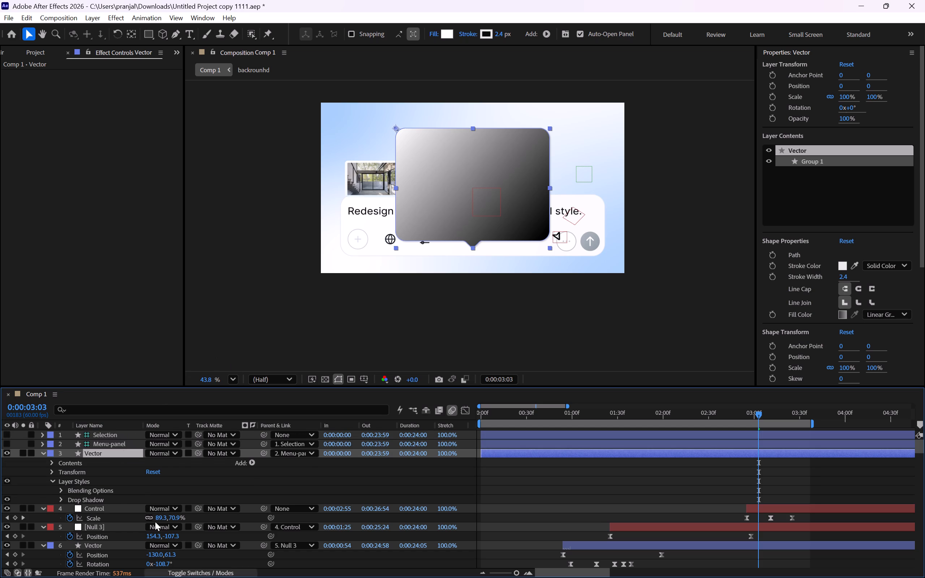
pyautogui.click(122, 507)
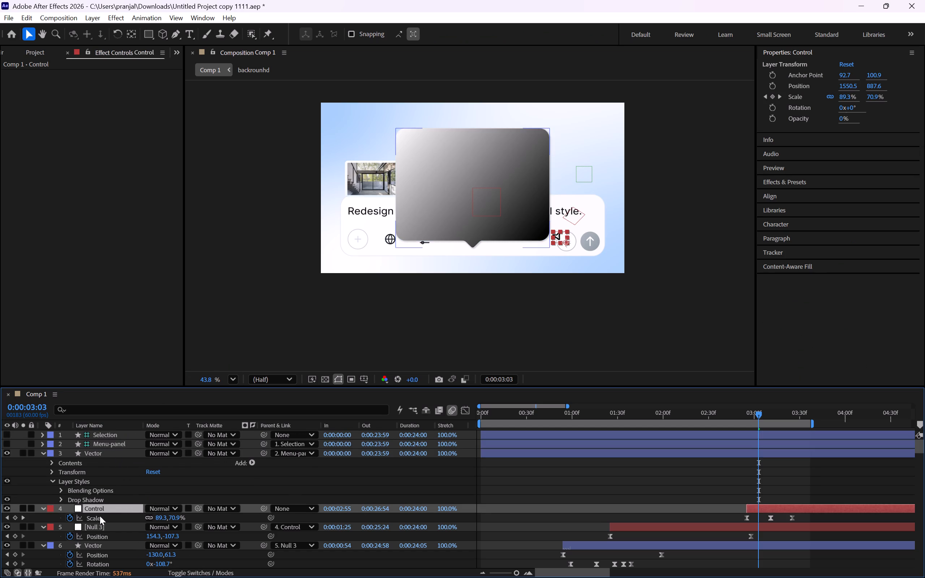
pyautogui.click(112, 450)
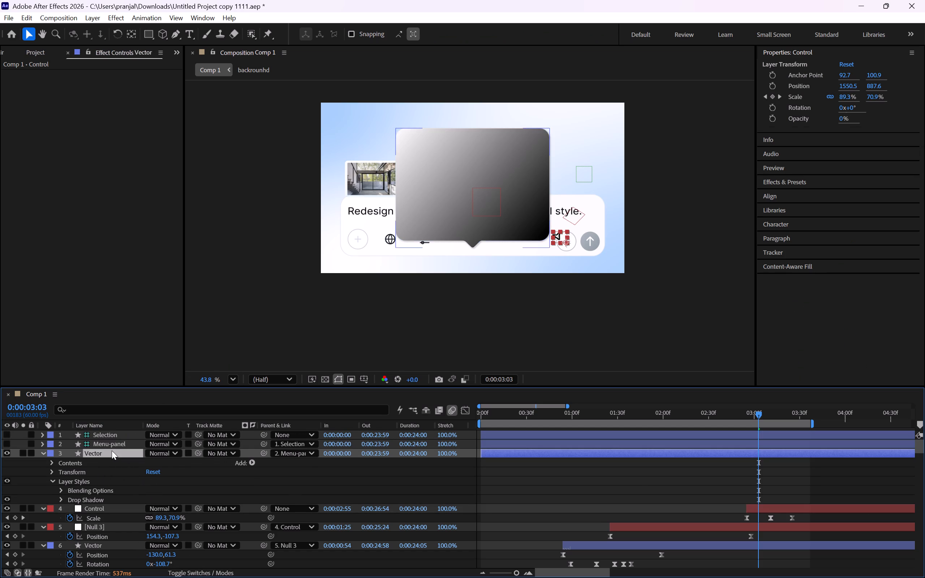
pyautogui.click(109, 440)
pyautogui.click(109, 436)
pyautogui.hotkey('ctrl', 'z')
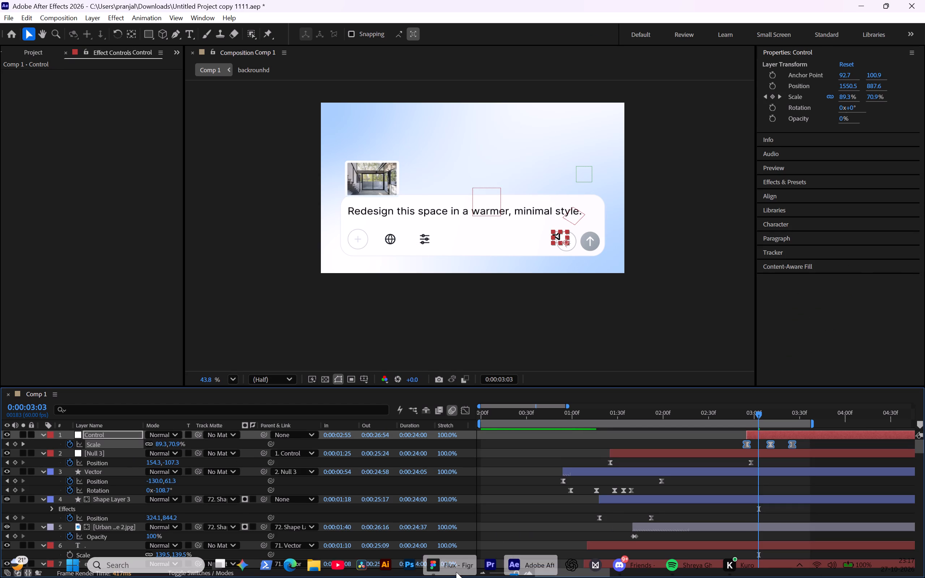
# Return to Figma, ungroup Menu-panel, and wrap its Vector bubble shape in a frame.
pyautogui.click(419, 577)
pyautogui.click(449, 574)
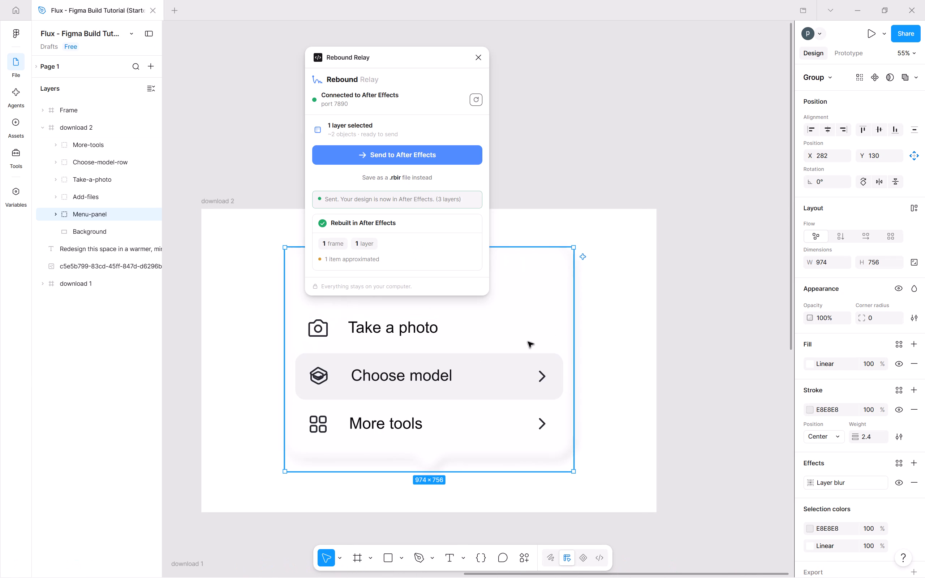
pyautogui.rightClick(528, 342)
pyautogui.click(564, 342)
pyautogui.rightClick(529, 346)
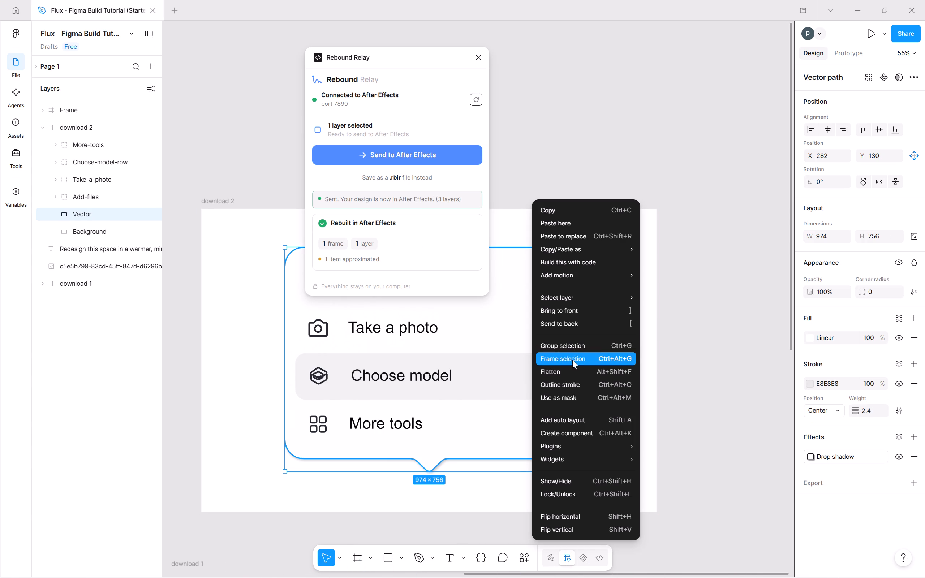
pyautogui.click(569, 362)
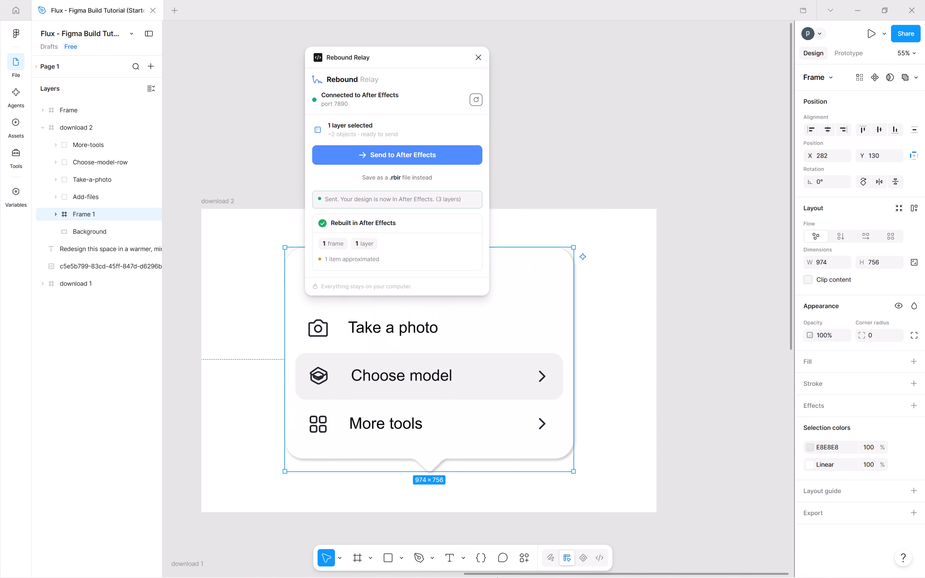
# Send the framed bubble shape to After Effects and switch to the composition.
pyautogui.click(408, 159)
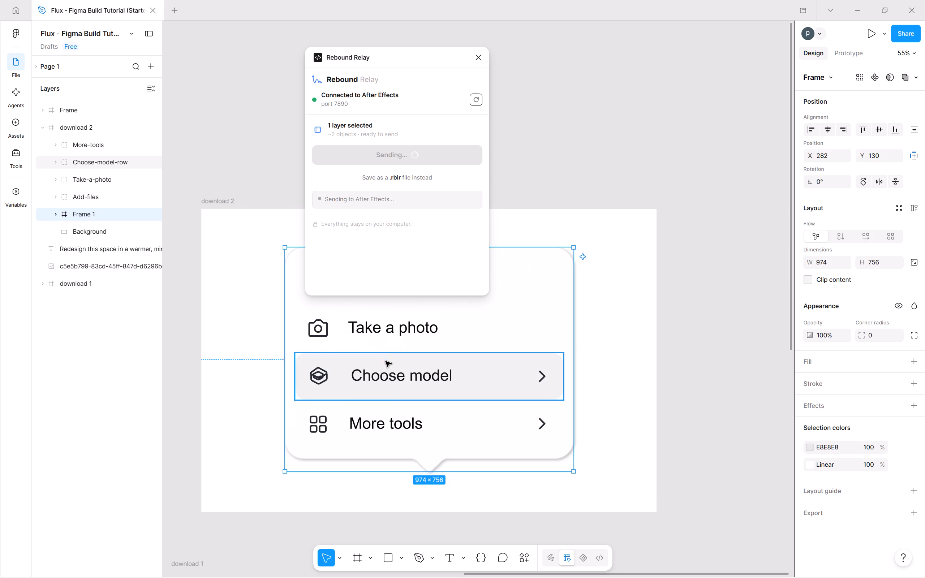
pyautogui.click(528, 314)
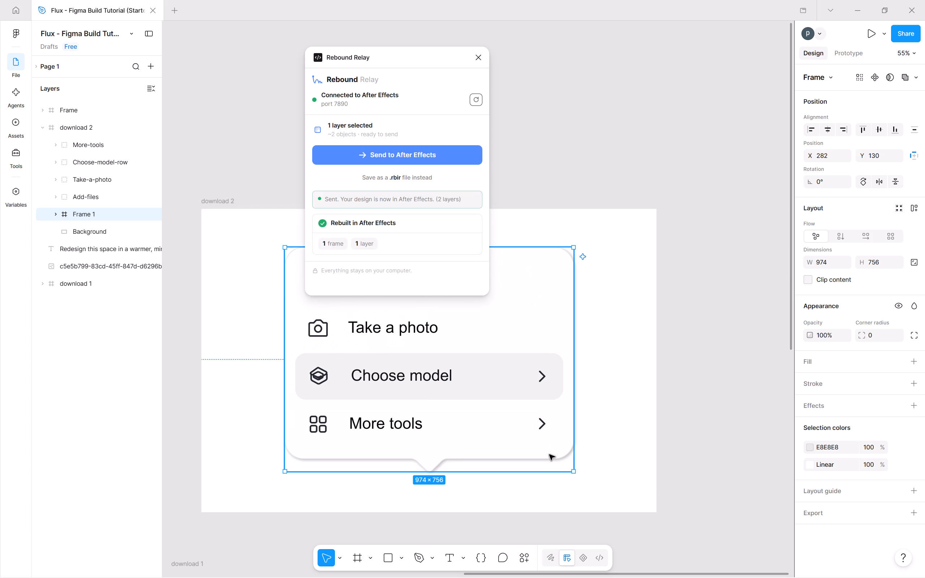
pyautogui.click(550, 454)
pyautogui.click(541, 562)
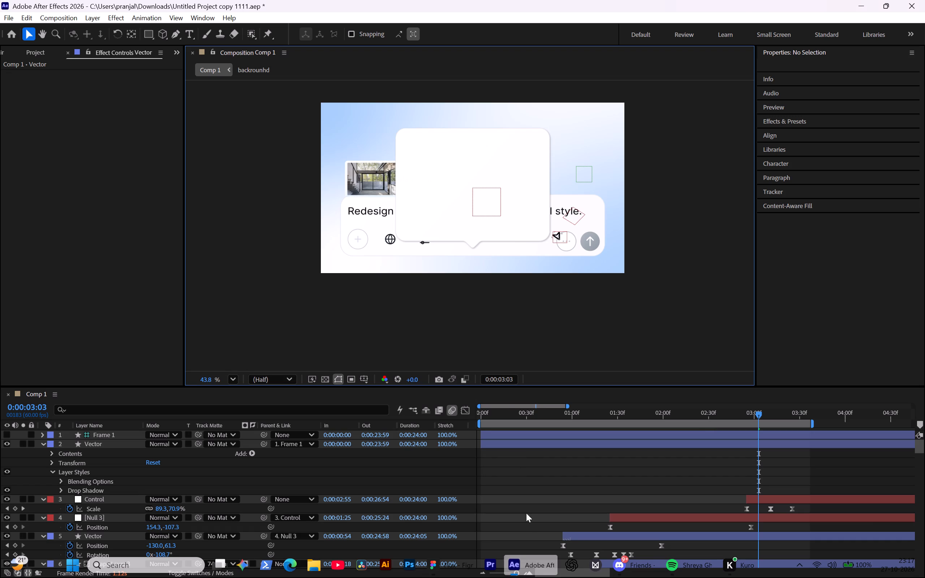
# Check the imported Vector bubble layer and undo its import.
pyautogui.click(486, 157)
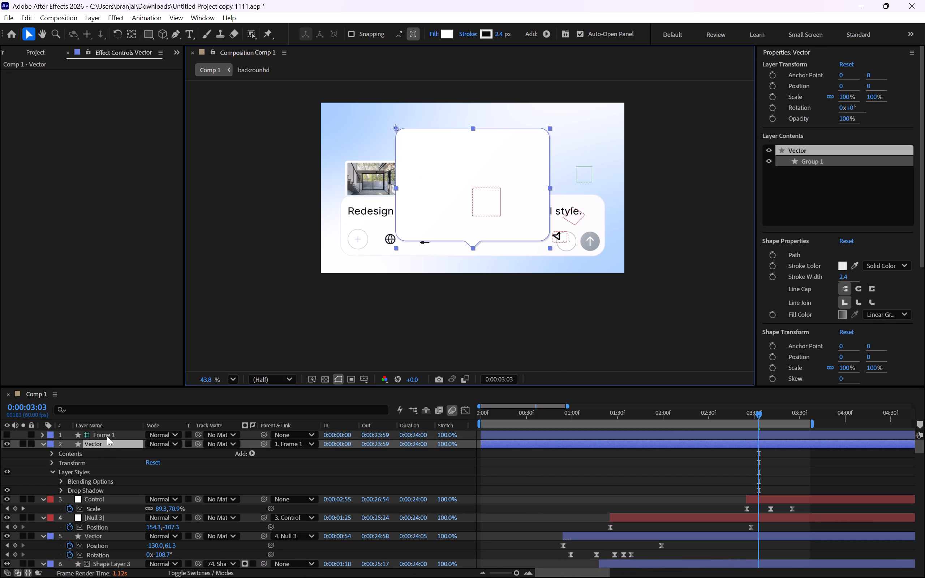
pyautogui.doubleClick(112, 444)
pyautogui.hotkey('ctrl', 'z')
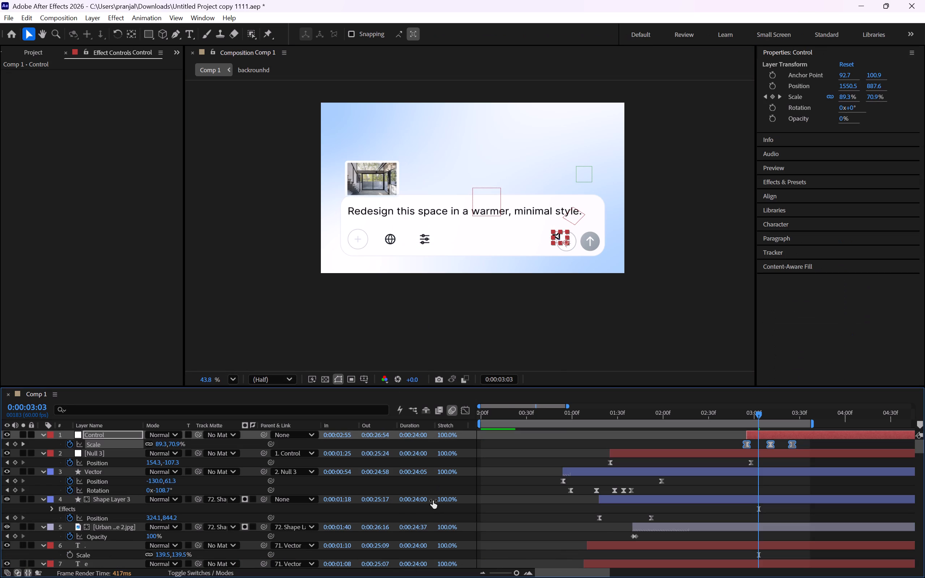
# In Figma, wrap More-tools, Choose-model-row, Take-a-photo, Add-files and Frame 1 together in one frame, leaving out Background.
pyautogui.click(484, 571)
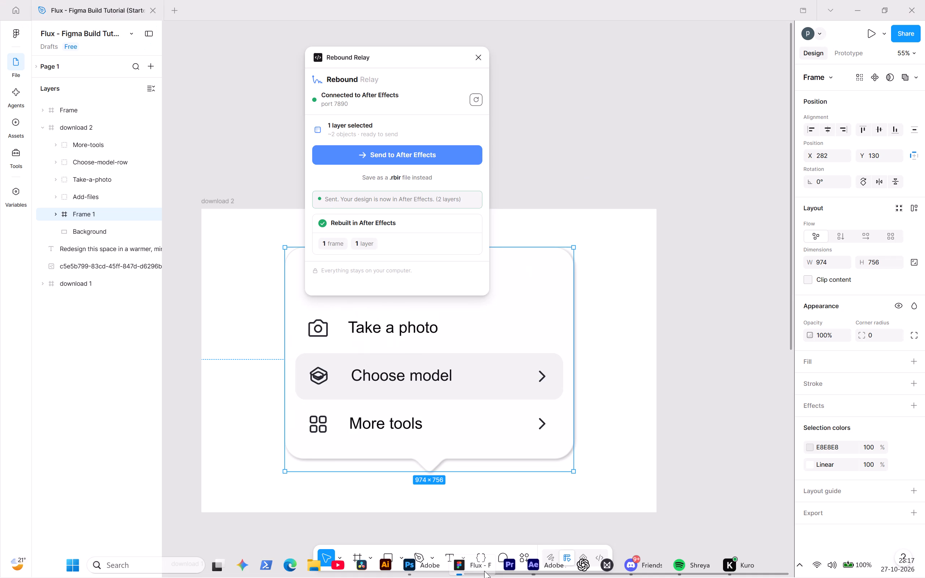
pyautogui.click(87, 147)
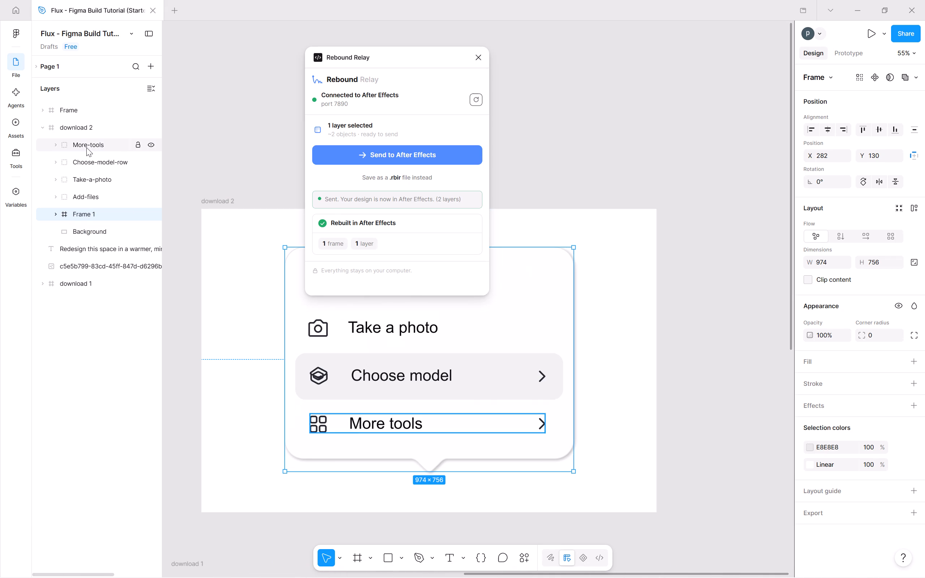
pyautogui.click(79, 127)
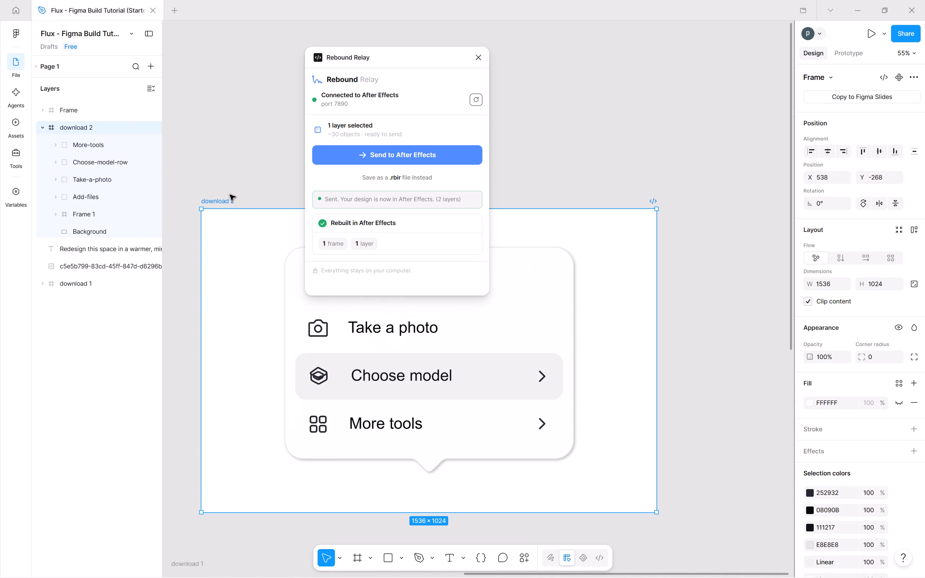
pyautogui.click(76, 150)
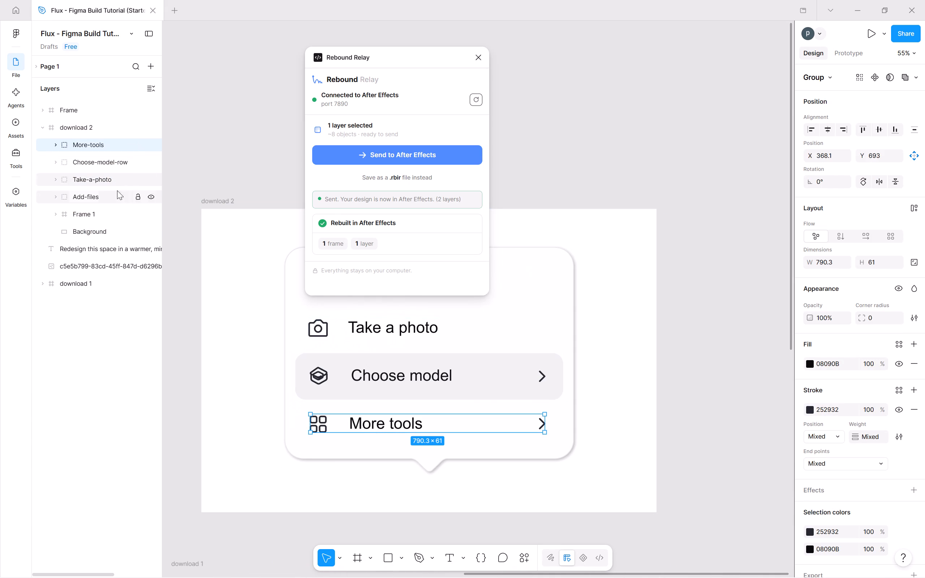
pyautogui.click(99, 218)
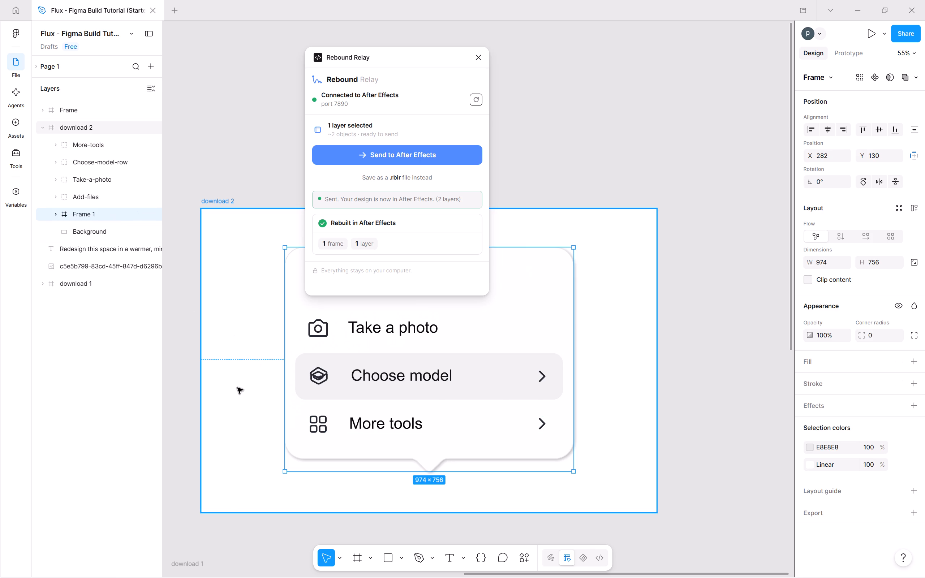
pyautogui.keyDown('shift'); pyautogui.click(105, 143); pyautogui.keyUp('shift')
pyautogui.rightClick(111, 158)
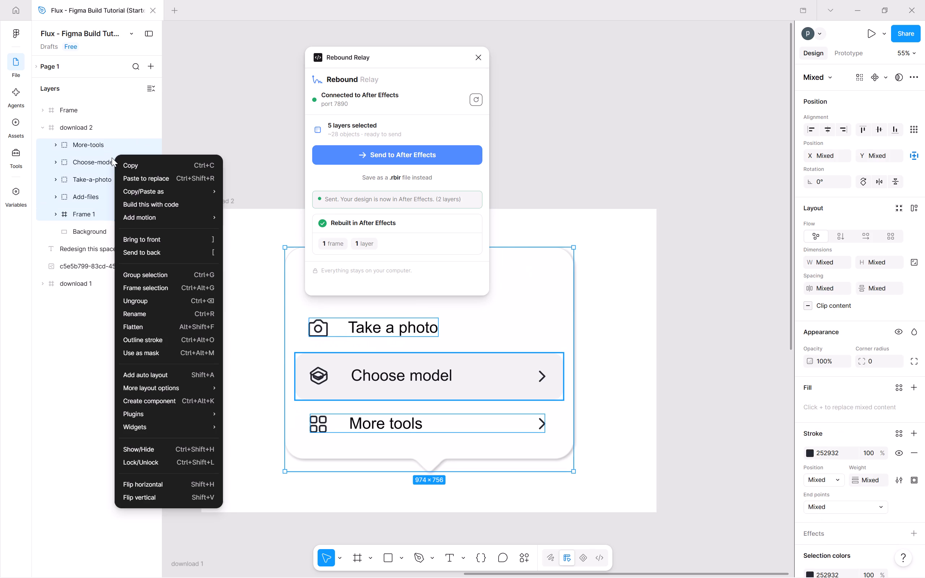
pyautogui.click(149, 289)
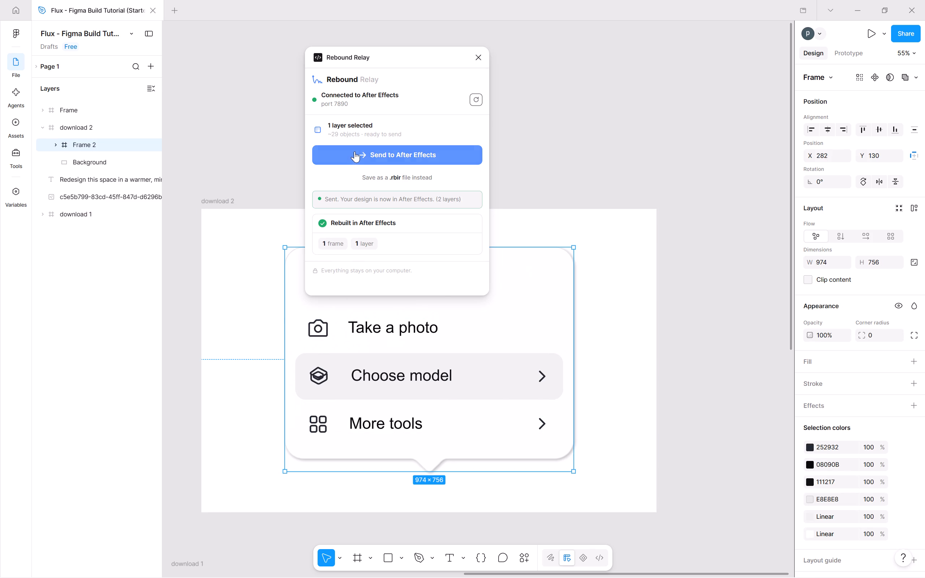
# Send the combined menu frame to After Effects with Rebound Relay and switch to the composition.
pyautogui.click(355, 151)
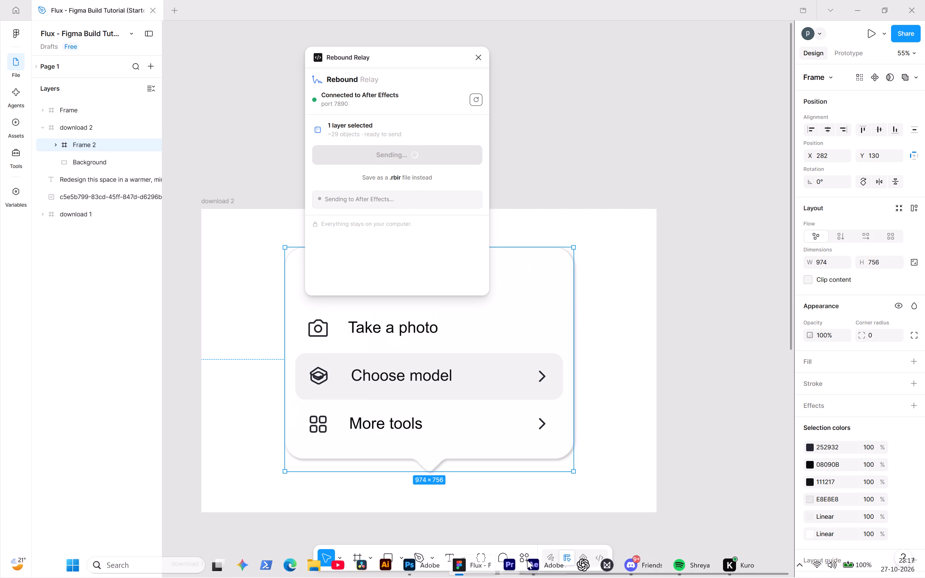
pyautogui.click(537, 559)
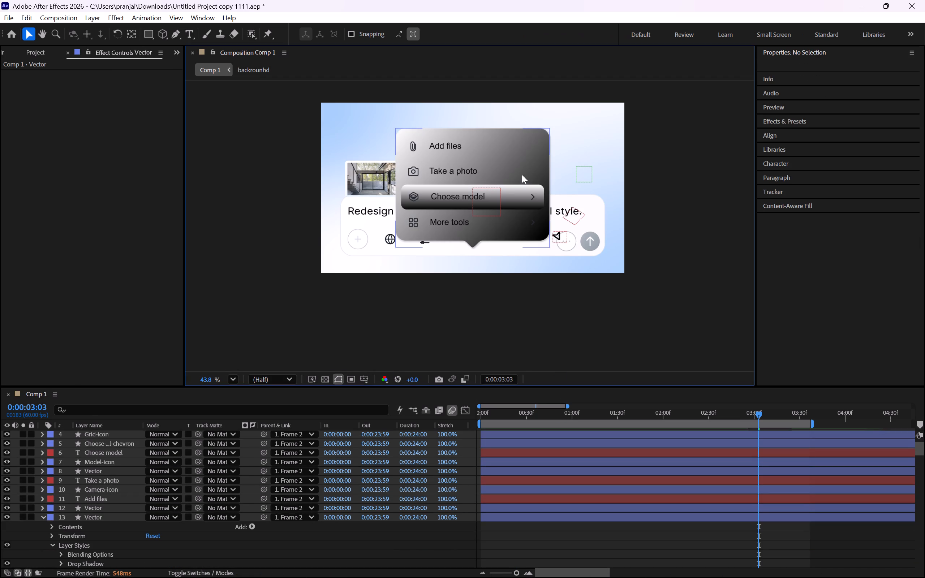
# Examine the imported menu layers one at a time to identify which layer holds the bubble, each icon and the row highlight.
pyautogui.keyDown('ctrl'); pyautogui.scroll(6, 442, 173); pyautogui.keyUp('ctrl')
pyautogui.keyDown('ctrl'); pyautogui.scroll(-1, 481, 190); pyautogui.keyUp('ctrl')
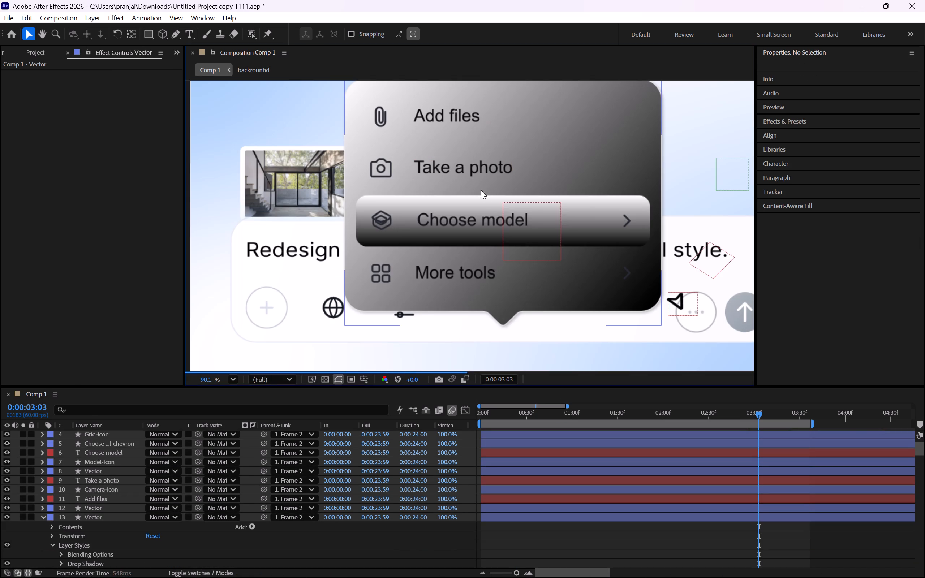
pyautogui.keyDown('ctrl'); pyautogui.scroll(-1, 481, 190); pyautogui.keyUp('ctrl')
pyautogui.click(522, 269)
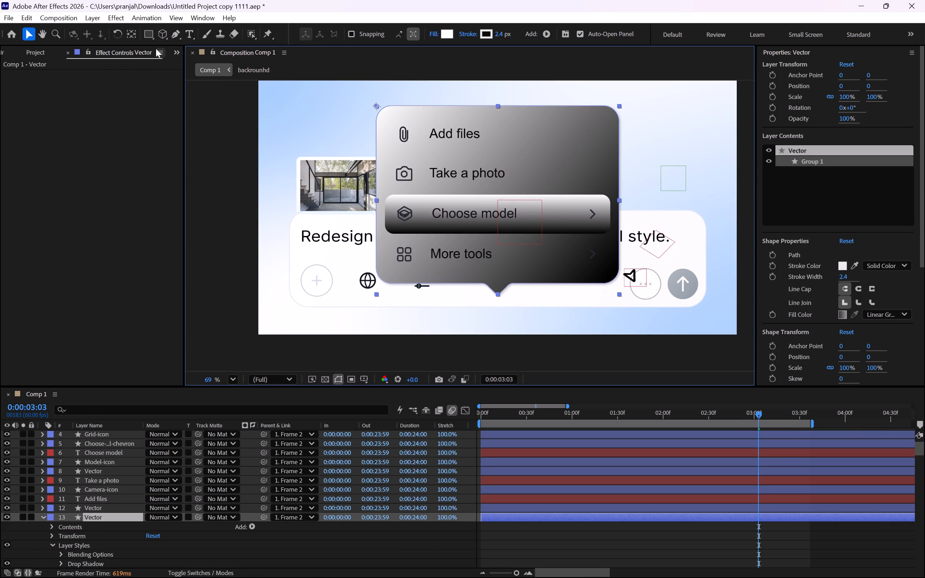
pyautogui.click(96, 511)
pyautogui.click(89, 494)
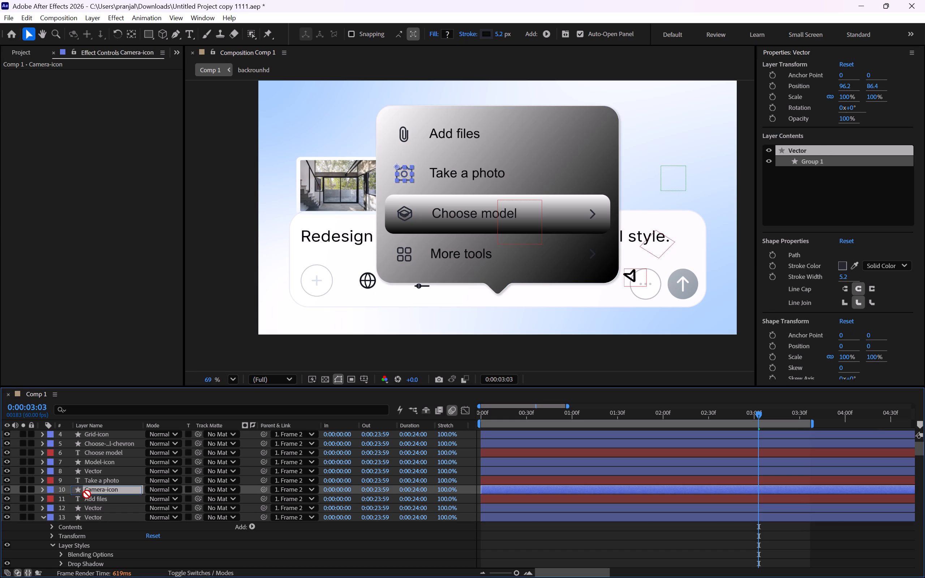
pyautogui.click(93, 507)
pyautogui.click(112, 463)
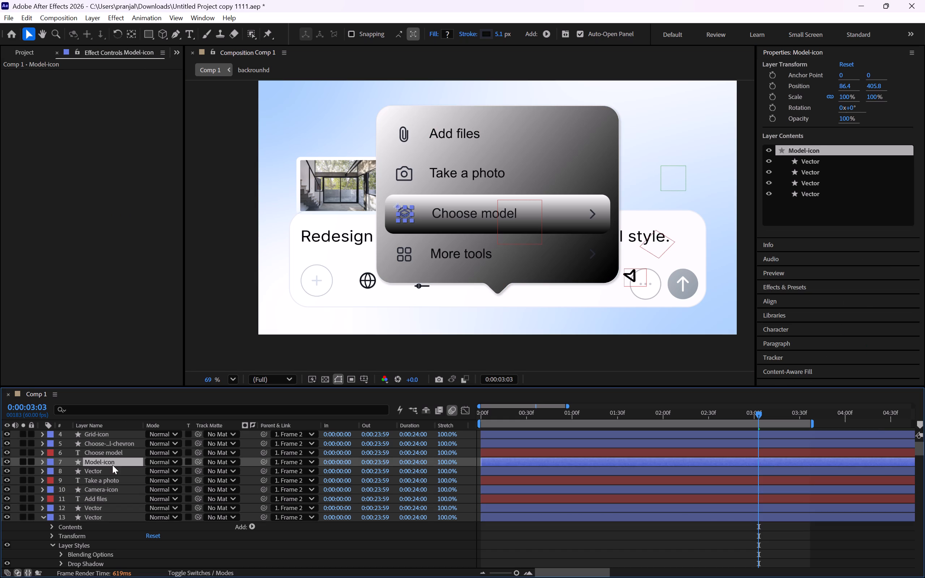
pyautogui.click(108, 474)
pyautogui.click(108, 447)
pyautogui.click(104, 433)
pyautogui.click(106, 441)
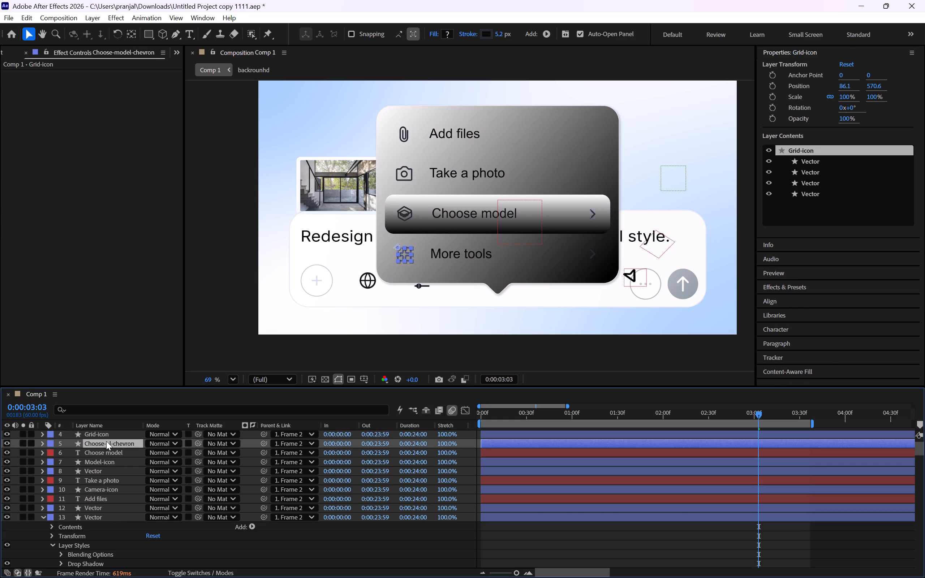
pyautogui.click(117, 509)
pyautogui.click(115, 523)
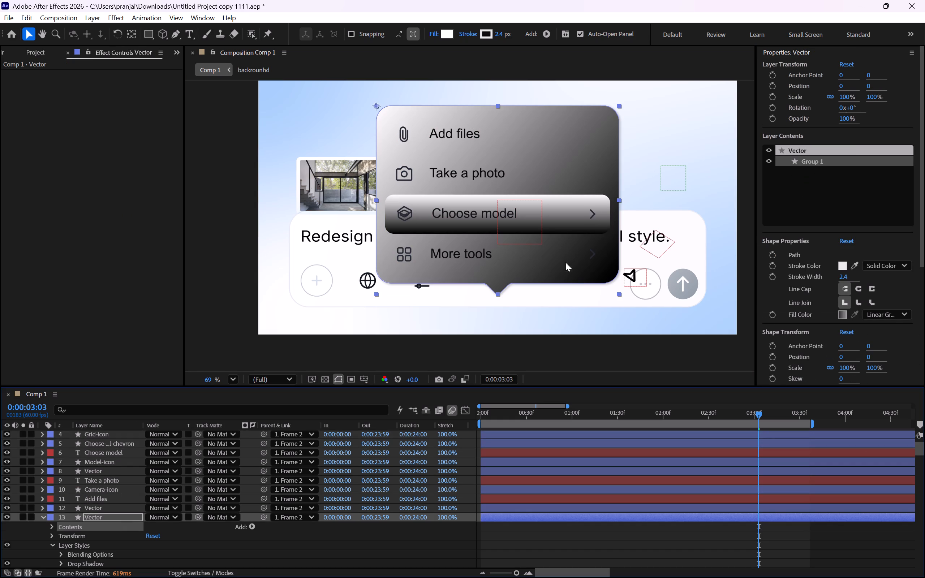
pyautogui.click(576, 282)
pyautogui.click(575, 268)
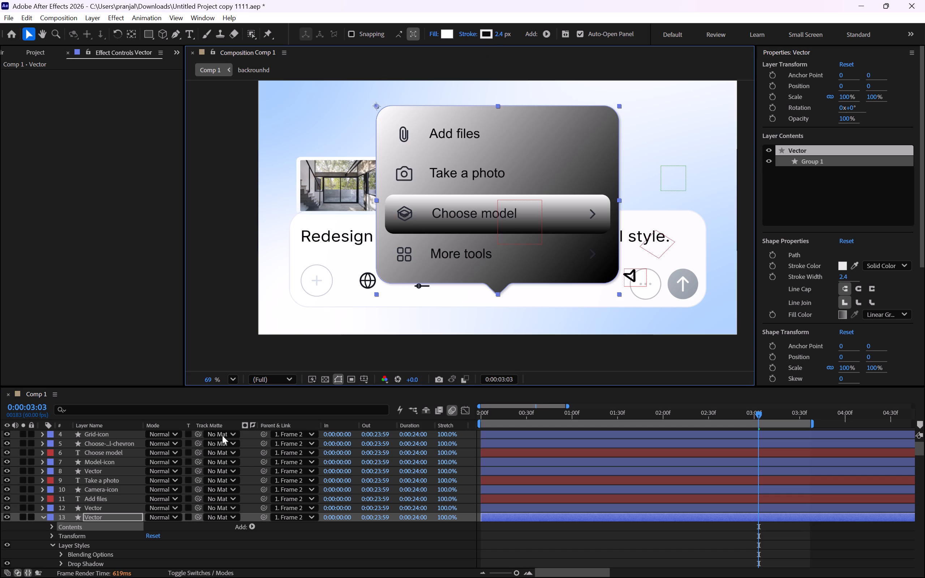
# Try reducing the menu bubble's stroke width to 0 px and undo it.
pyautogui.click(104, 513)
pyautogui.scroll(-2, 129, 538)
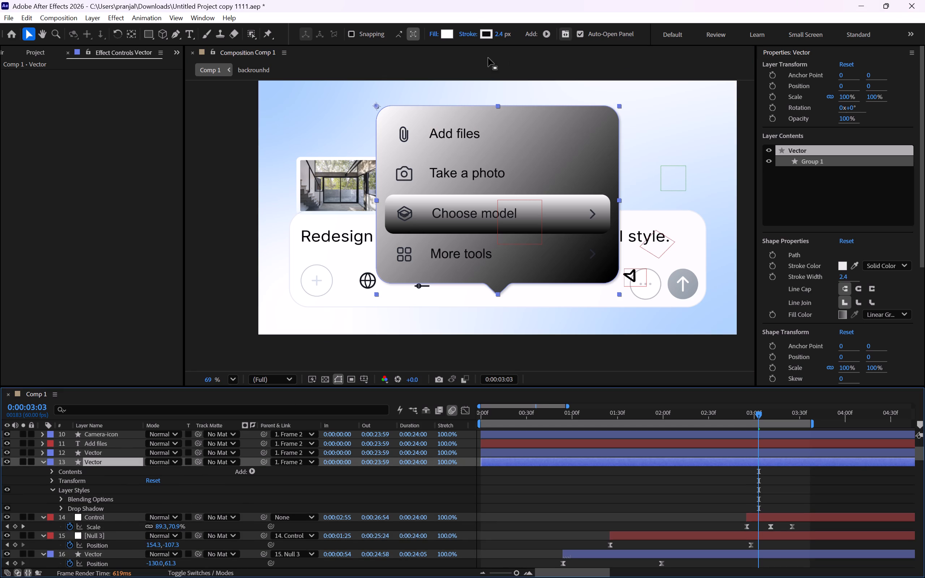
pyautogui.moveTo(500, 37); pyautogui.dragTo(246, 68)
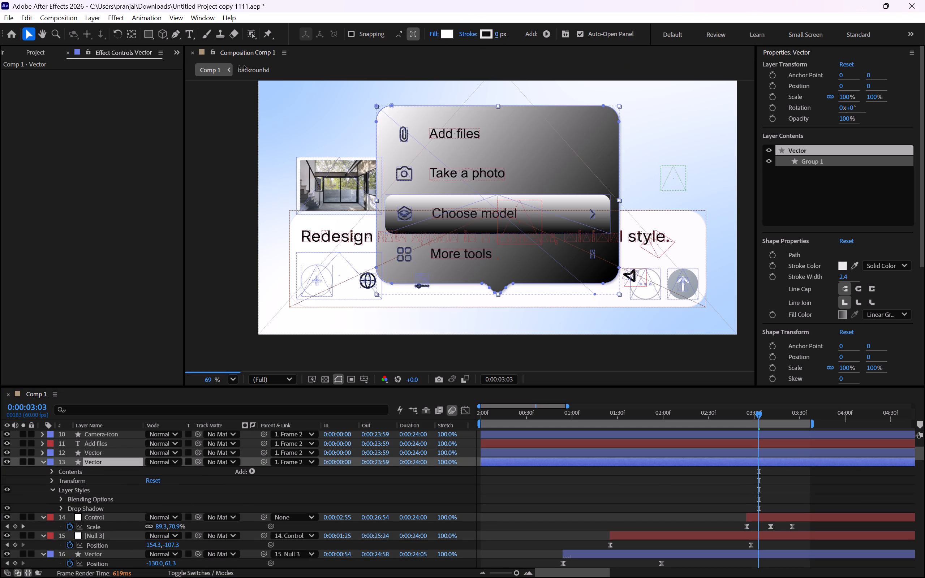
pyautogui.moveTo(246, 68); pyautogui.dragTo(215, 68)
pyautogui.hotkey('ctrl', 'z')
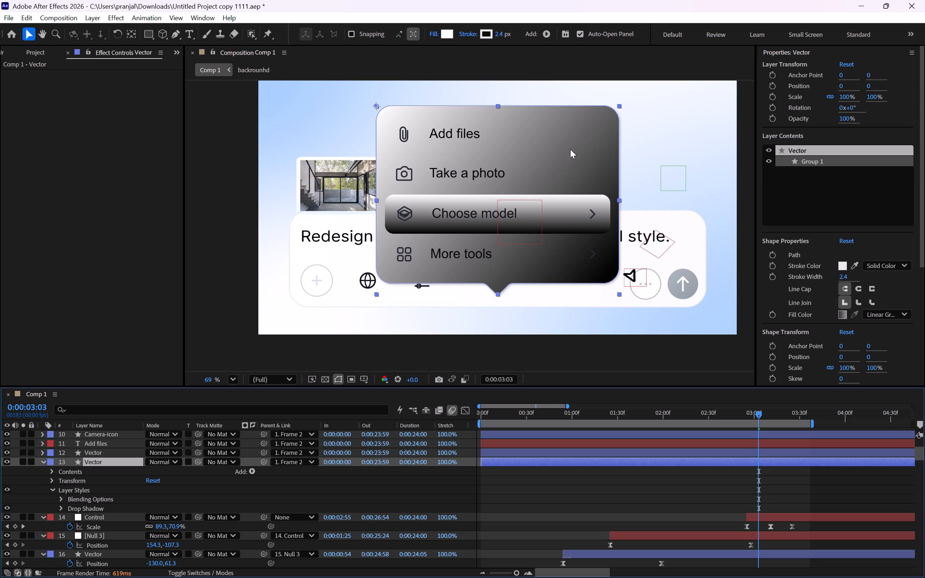
# Make the menu bubble's gradient fill entirely white by setting its starting colour stop to FFFFFF.
pyautogui.click(584, 273)
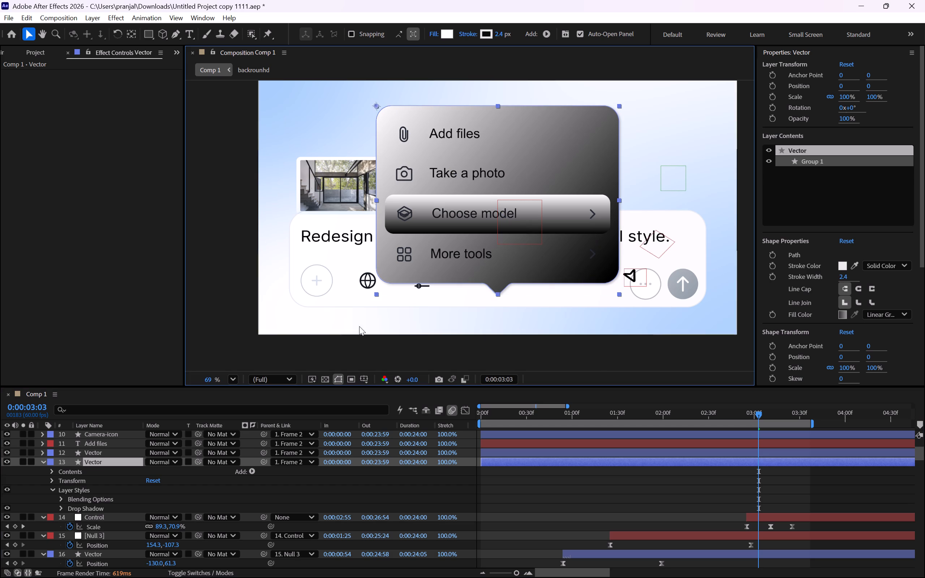
pyautogui.scroll(1, 101, 457)
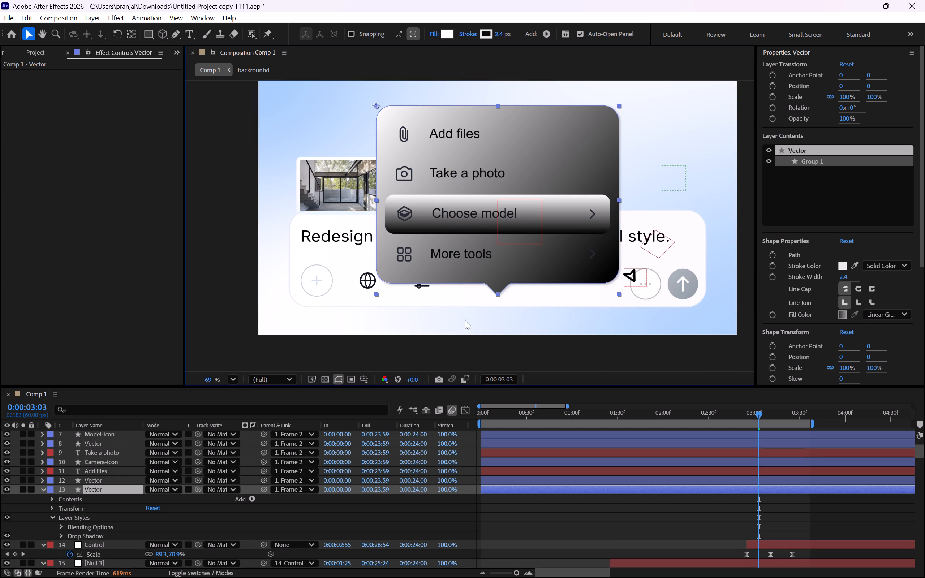
pyautogui.click(452, 34)
pyautogui.moveTo(403, 303); pyautogui.dragTo(542, 223)
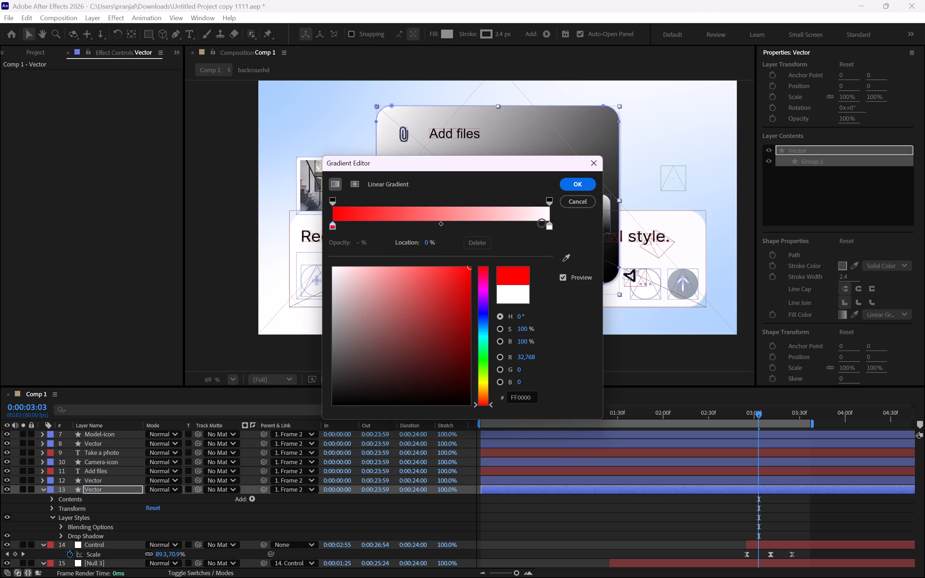
pyautogui.moveTo(542, 223); pyautogui.dragTo(235, 227)
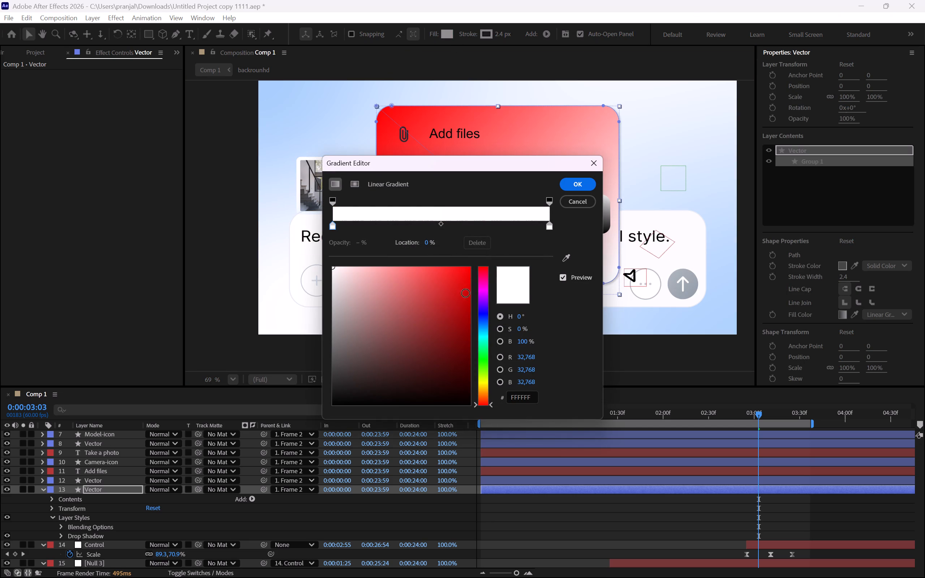
pyautogui.click(580, 191)
pyautogui.click(565, 180)
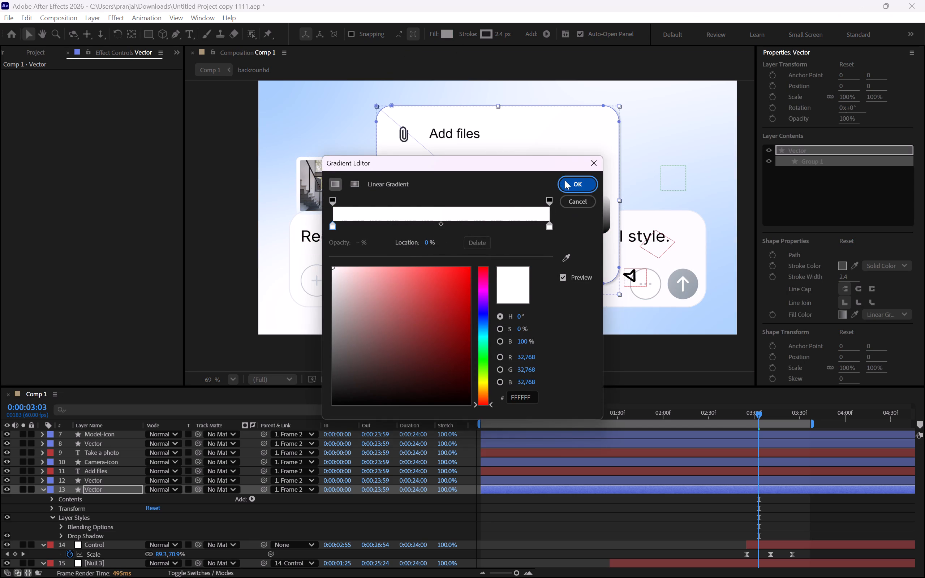
pyautogui.click(87, 224)
pyautogui.click(561, 224)
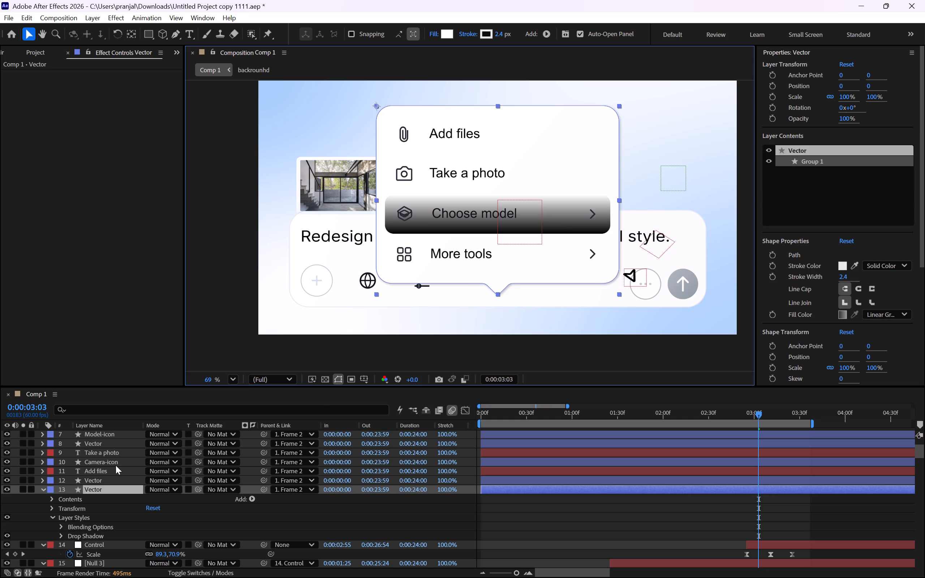
# Switch the Choose model row's highlight shape from a linear gradient to a solid colour fill.
pyautogui.click(114, 475)
pyautogui.click(109, 450)
pyautogui.click(104, 432)
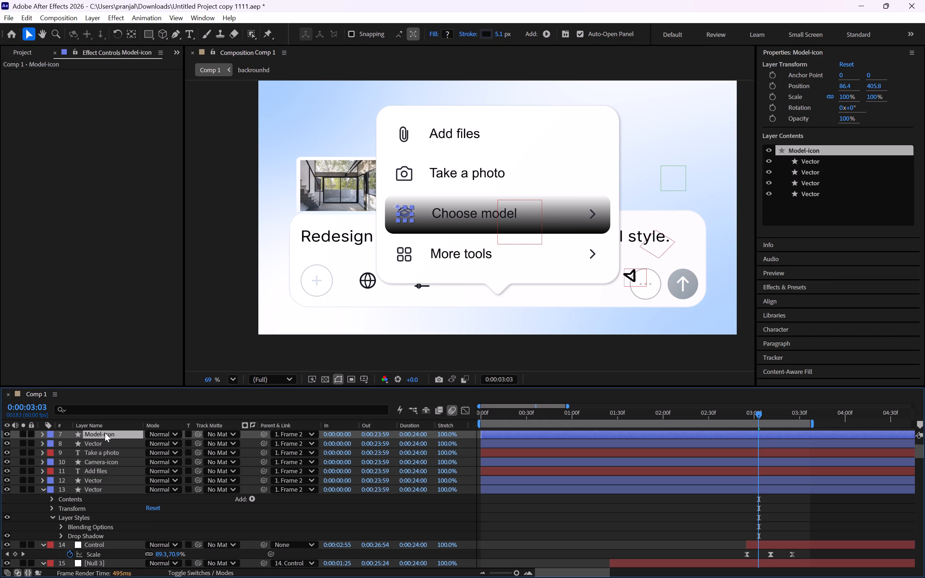
pyautogui.click(104, 443)
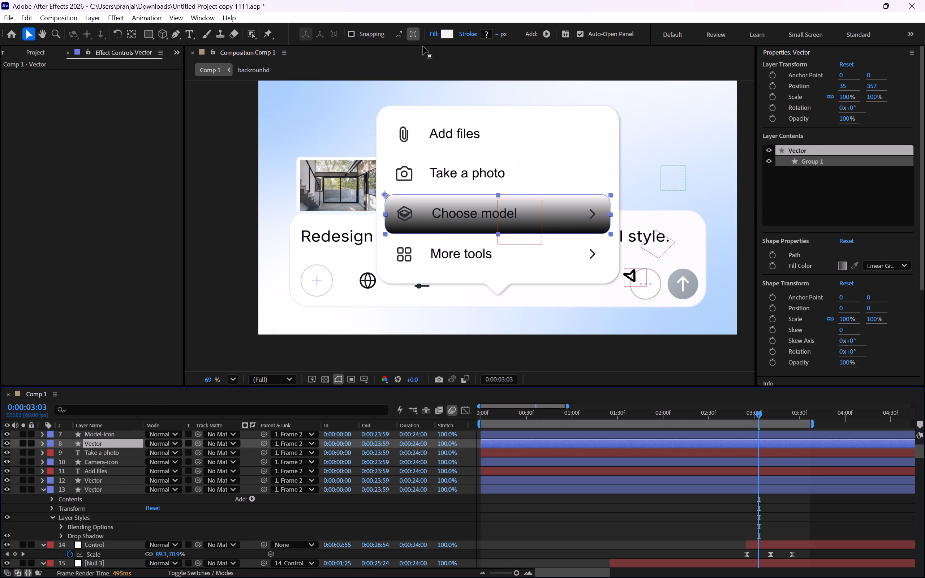
pyautogui.click(437, 39)
pyautogui.click(432, 34)
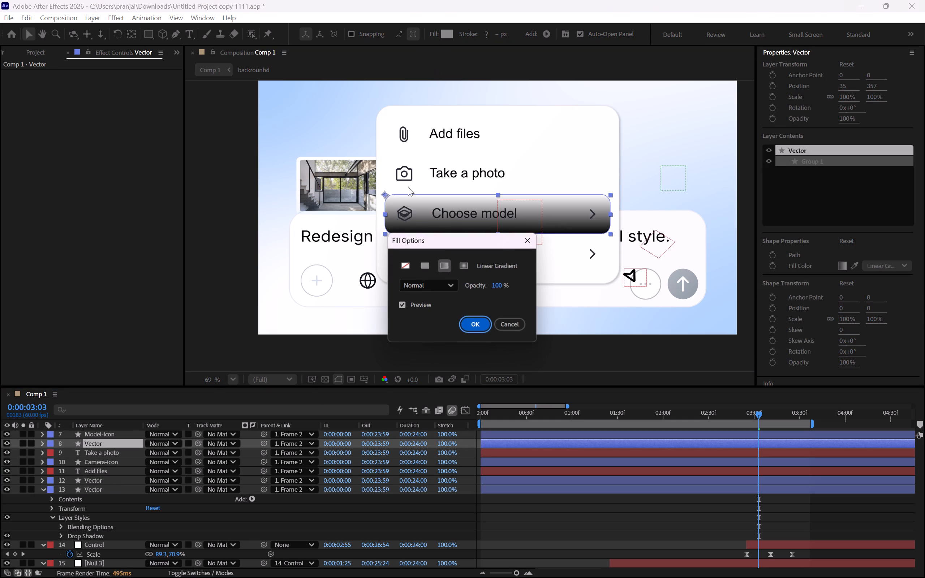
pyautogui.click(423, 268)
pyautogui.click(479, 329)
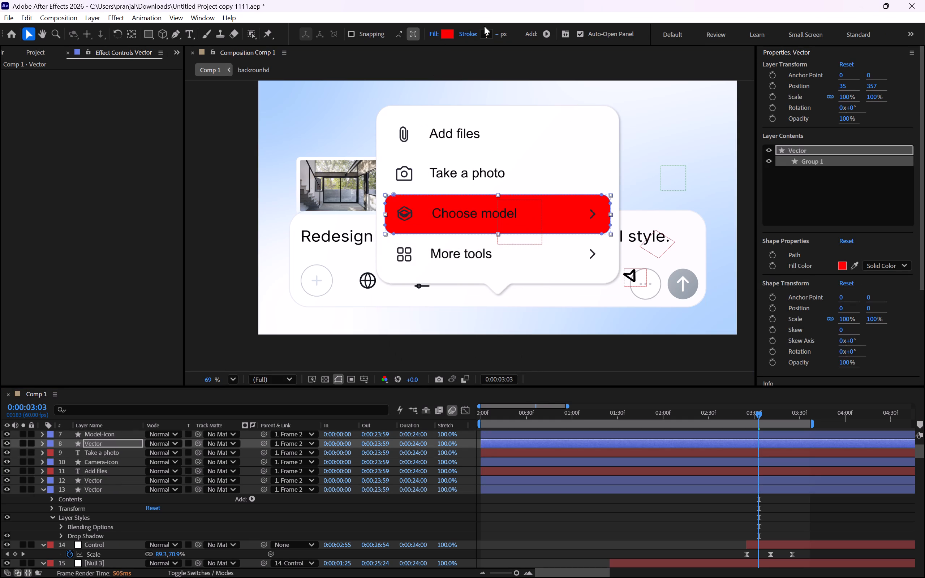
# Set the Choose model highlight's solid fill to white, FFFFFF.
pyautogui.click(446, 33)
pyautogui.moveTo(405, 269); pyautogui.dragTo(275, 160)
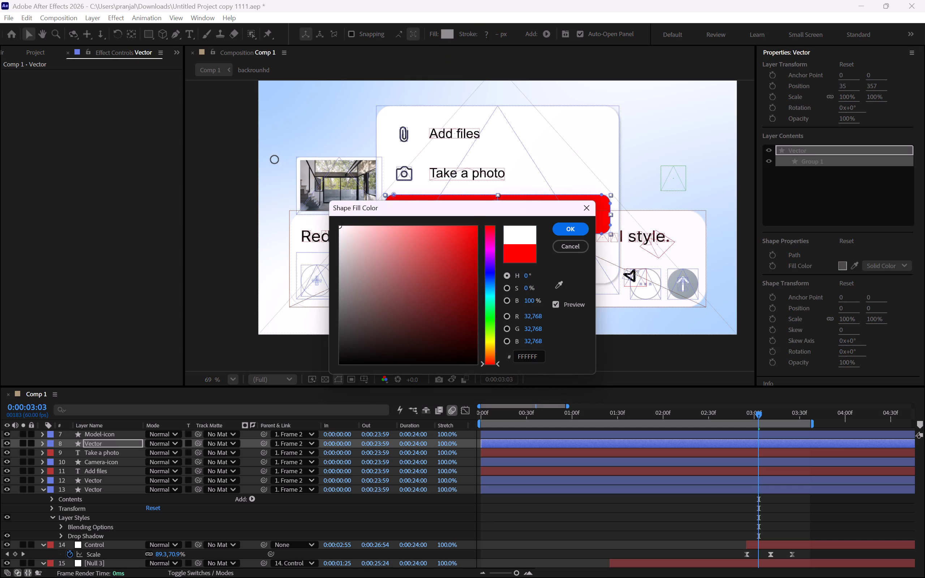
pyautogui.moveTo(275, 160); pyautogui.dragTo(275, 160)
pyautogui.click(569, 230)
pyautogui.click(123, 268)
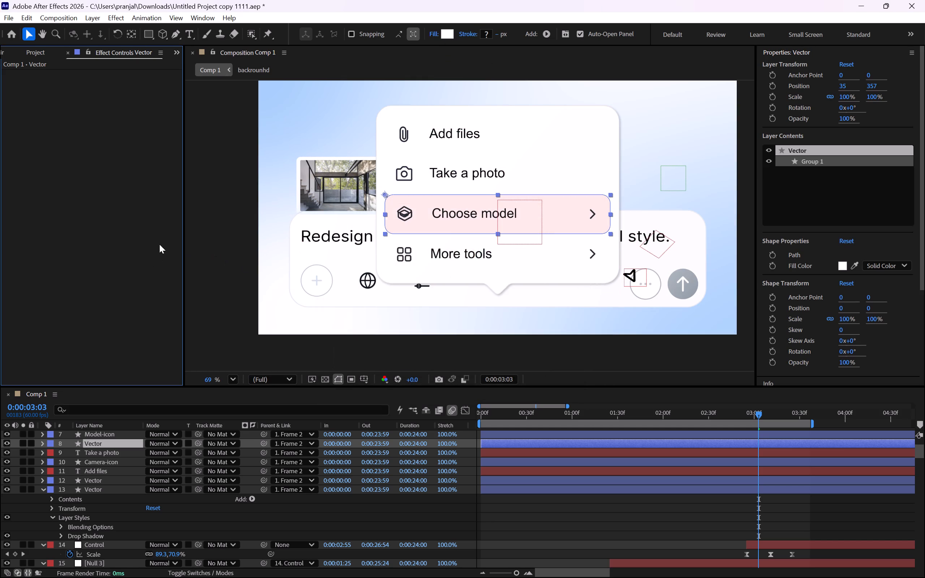
# Recolour the Choose model highlight light blue, ADD2FC, by sampling the composition's blue background.
pyautogui.click(451, 36)
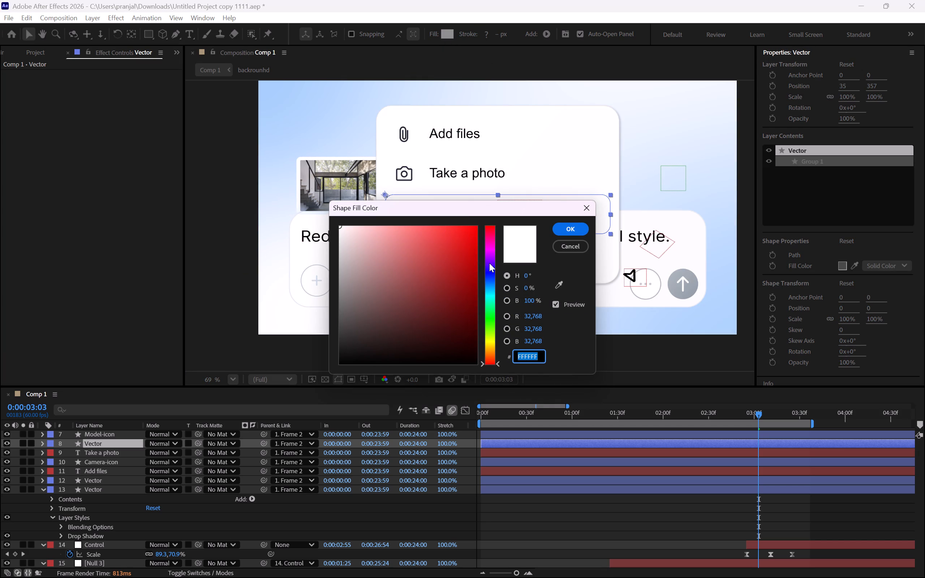
pyautogui.click(555, 284)
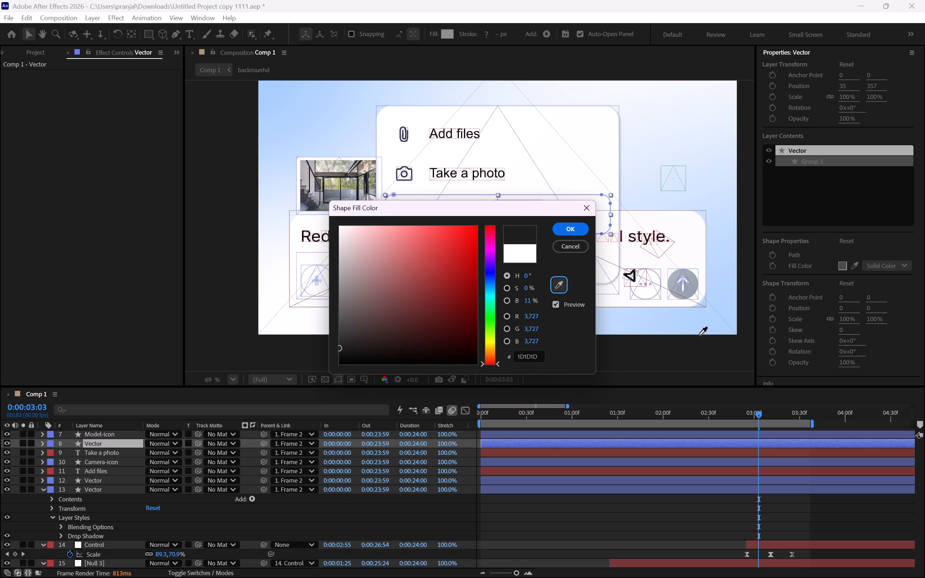
pyautogui.click(718, 323)
pyautogui.click(575, 231)
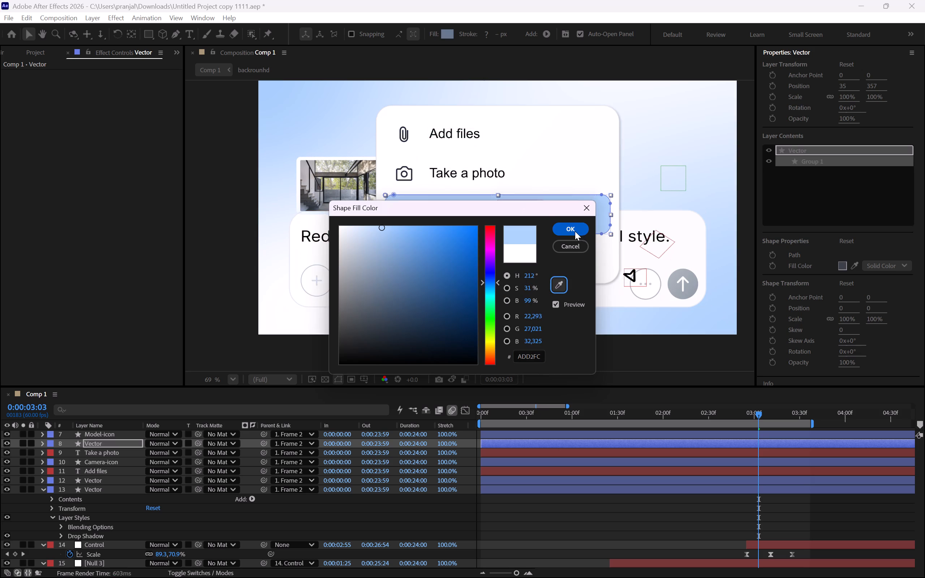
pyautogui.click(132, 240)
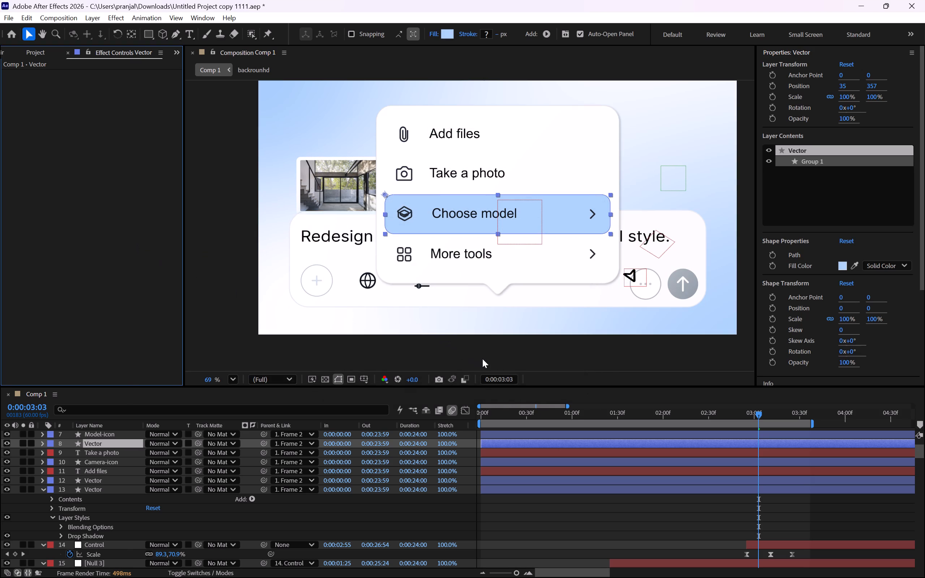
pyautogui.click(482, 359)
# Pre-compose all menu layers from Frame 2 to the bubble Vector as Pre-comp 1, moving all attributes into the new composition.
pyautogui.click(506, 284)
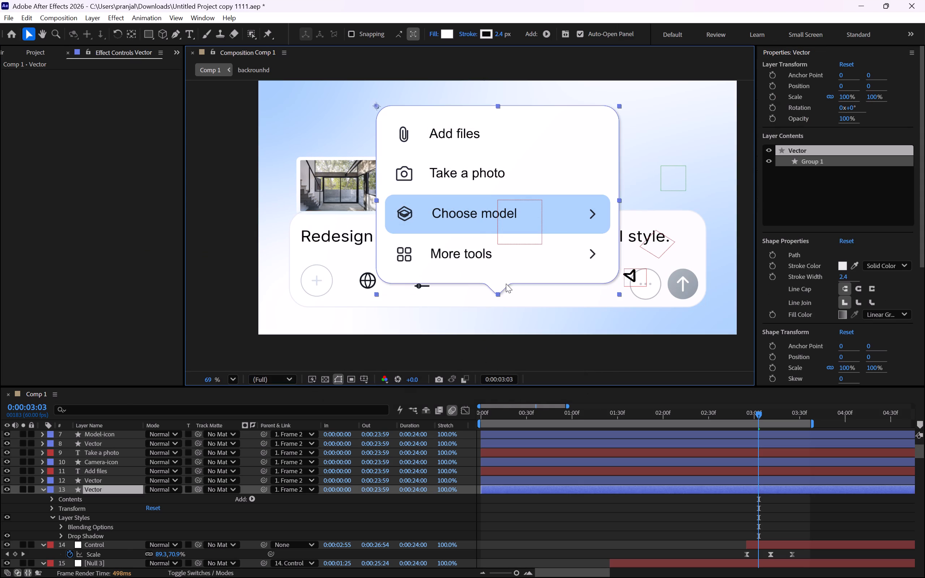
pyautogui.scroll(5, 74, 495)
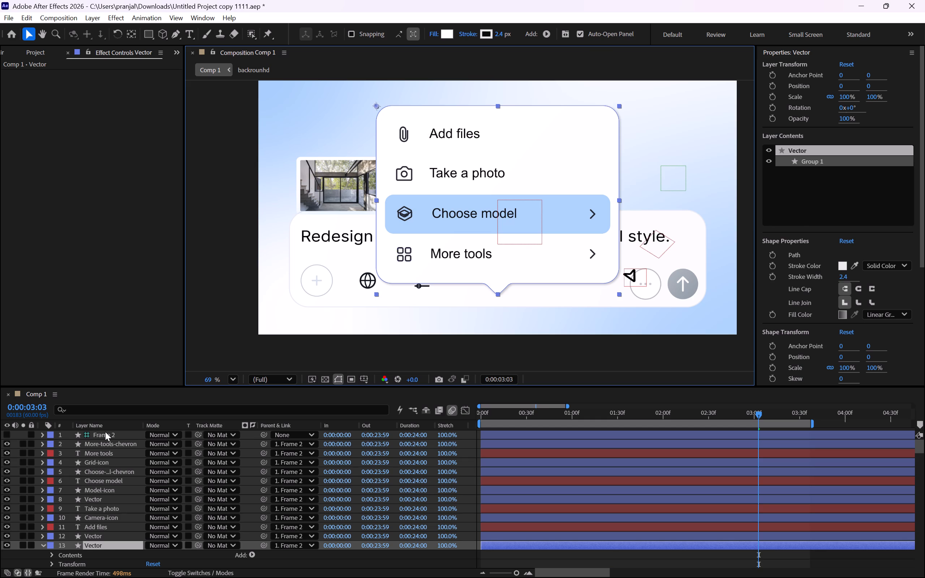
pyautogui.keyDown('shift'); pyautogui.click(106, 432); pyautogui.keyUp('shift')
pyautogui.scroll(-2, 89, 472)
pyautogui.rightClick(109, 457)
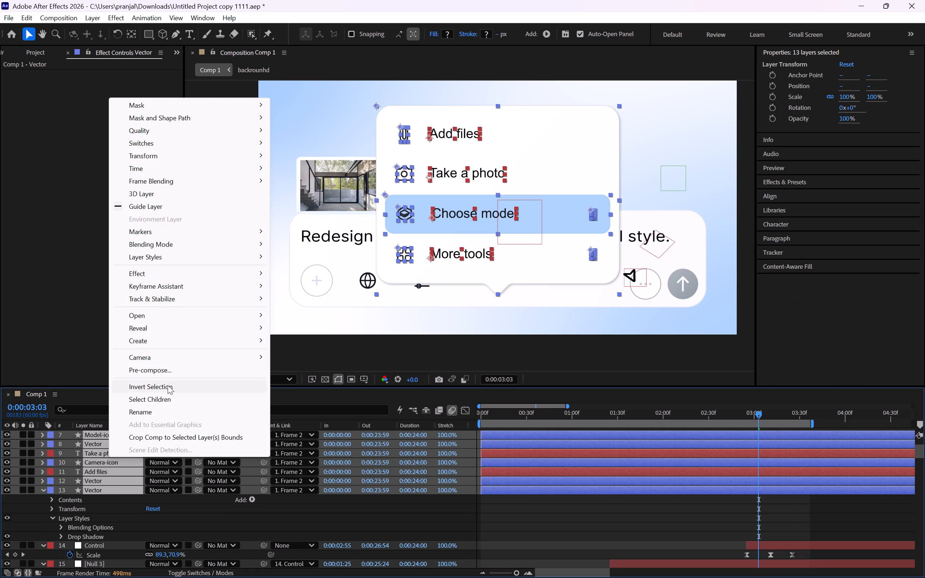
pyautogui.click(165, 374)
pyautogui.click(378, 292)
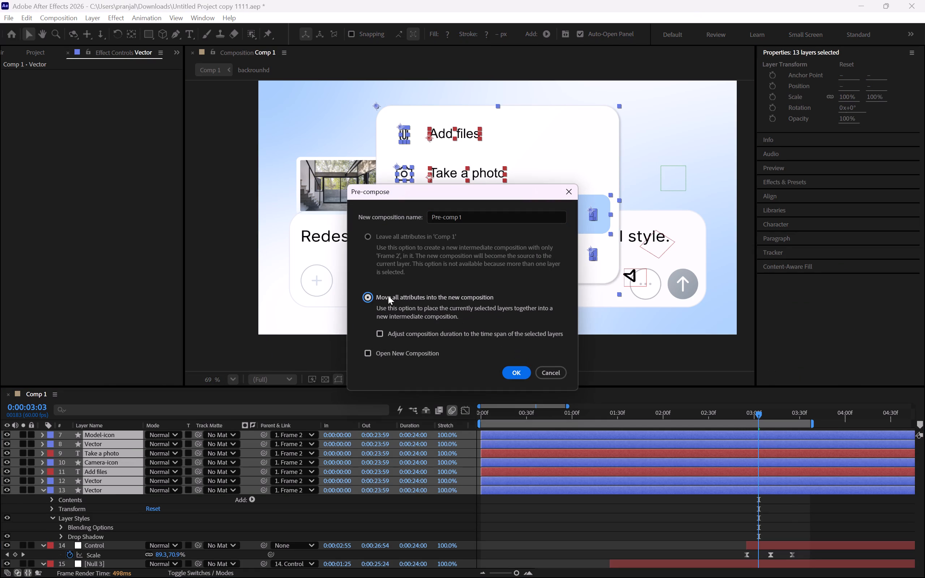
pyautogui.click(518, 370)
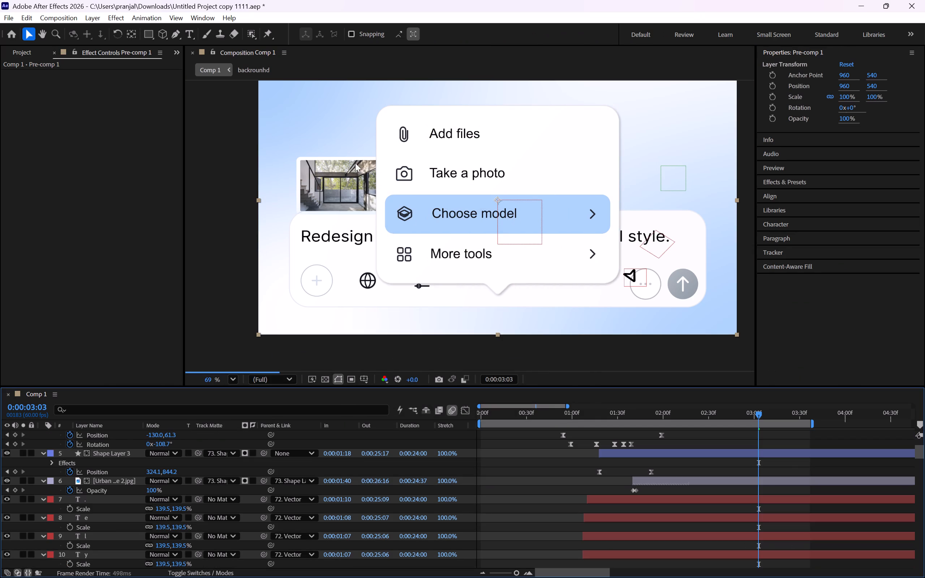
# Shift the Pre-comp 1 layer in time so that it starts at about 0:00:03:01.
pyautogui.scroll(5, 522, 449)
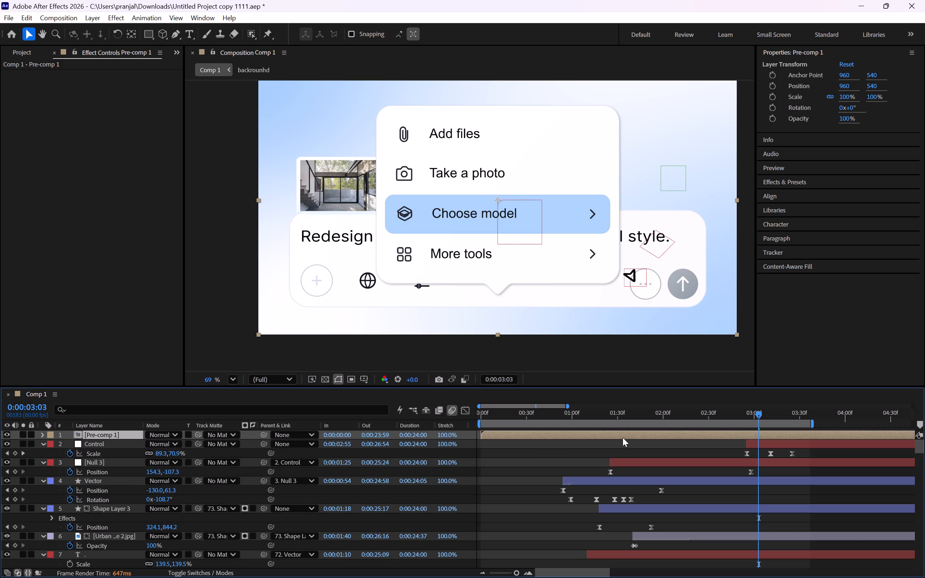
pyautogui.moveTo(589, 431); pyautogui.dragTo(849, 422)
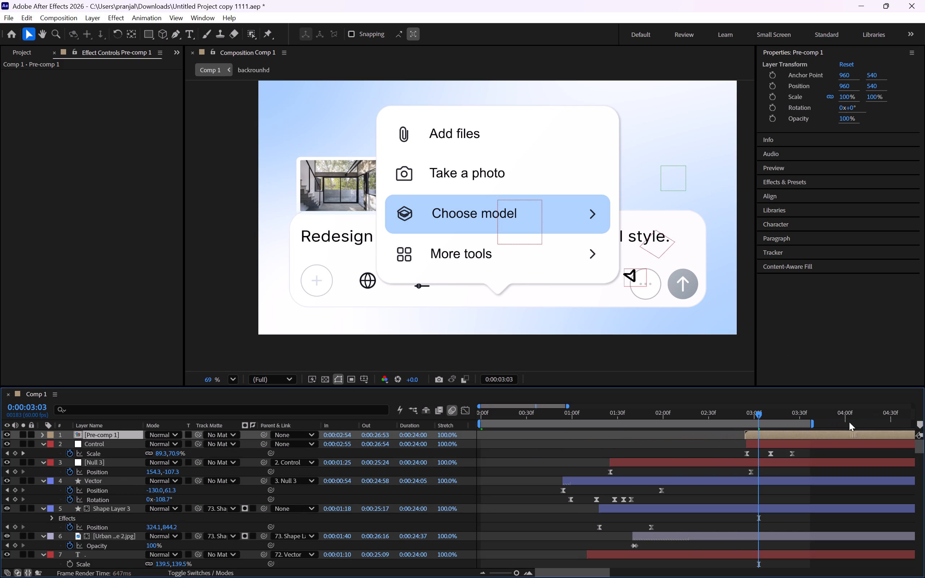
pyautogui.moveTo(849, 422); pyautogui.dragTo(864, 420)
# Move the Pre-comp 1 menu over to the three-dot button side of the prompt box, at about position 1446, 486.
pyautogui.click(531, 274)
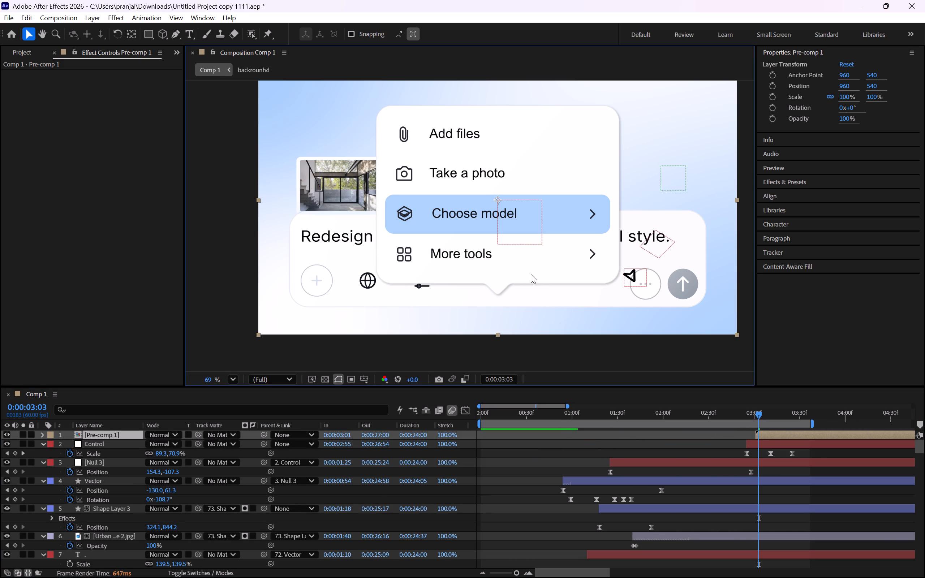
pyautogui.scroll(-5, 515, 191)
pyautogui.moveTo(580, 160); pyautogui.dragTo(628, 174)
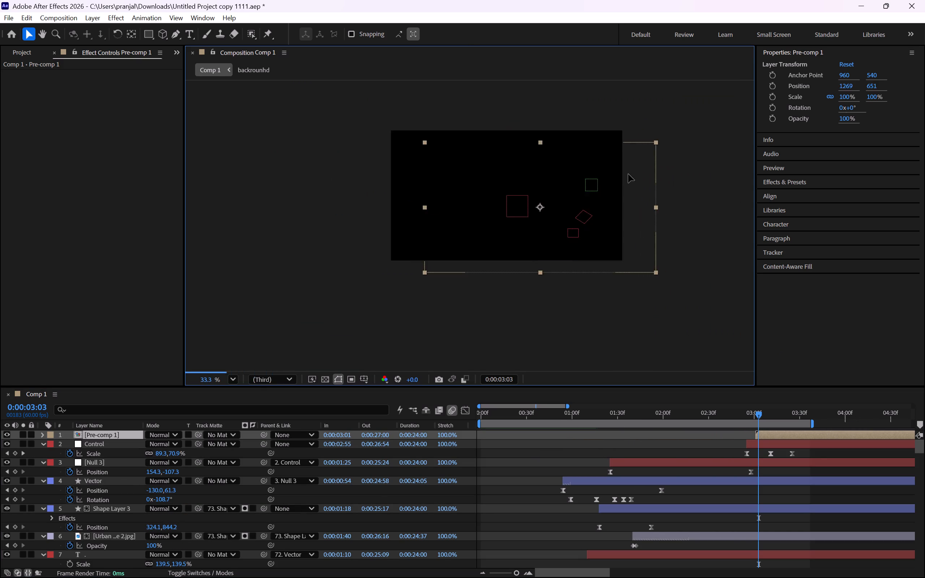
pyautogui.moveTo(628, 174); pyautogui.dragTo(647, 176)
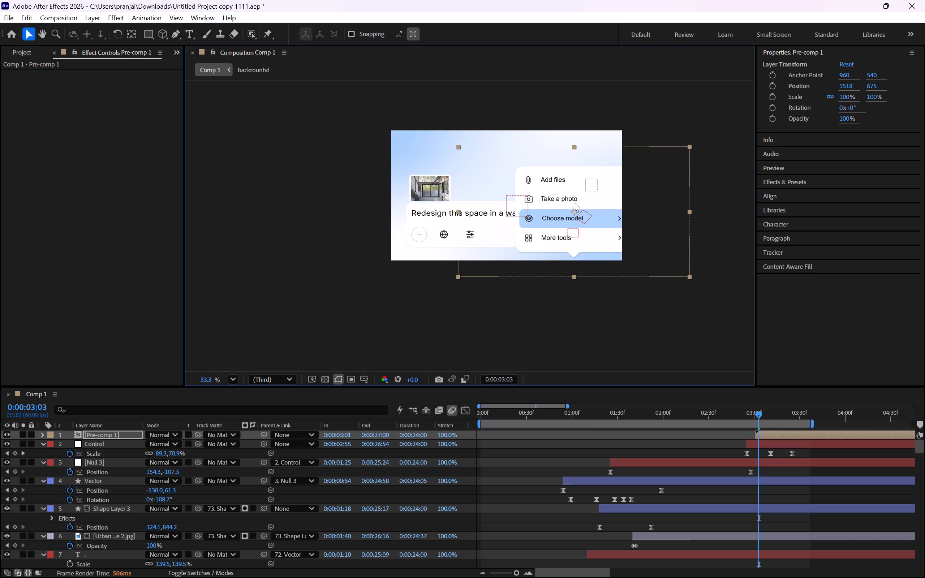
pyautogui.moveTo(644, 192); pyautogui.dragTo(635, 169)
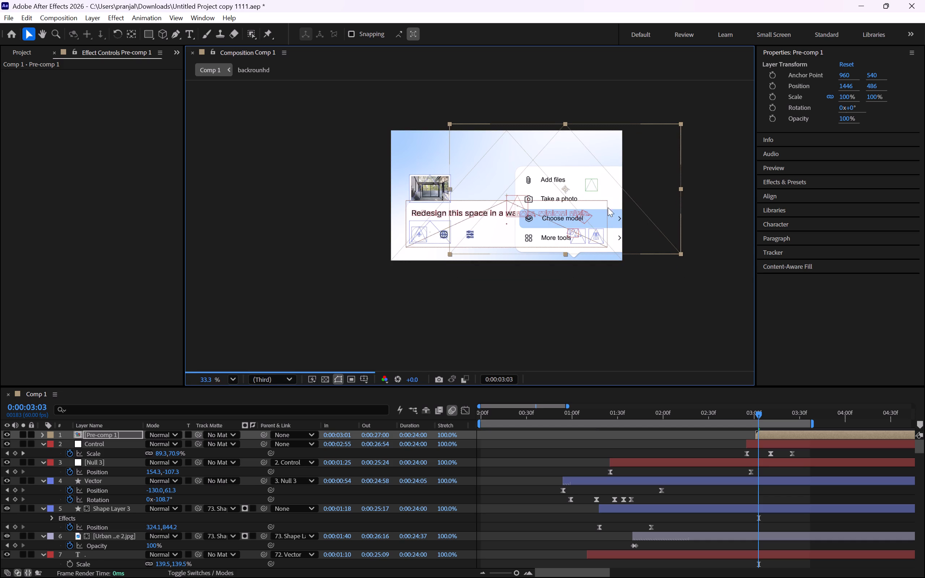
# Scale the Pre-comp 1 layer down to 71%.
pyautogui.keyDown('ctrl'); pyautogui.scroll(6, 572, 214); pyautogui.keyUp('ctrl')
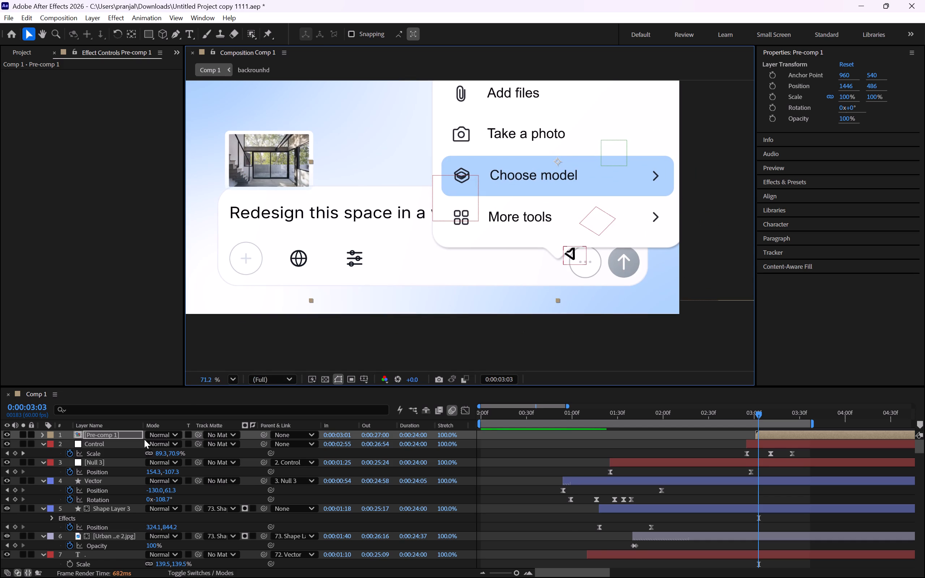
pyautogui.press('s')
pyautogui.moveTo(162, 443); pyautogui.dragTo(151, 445)
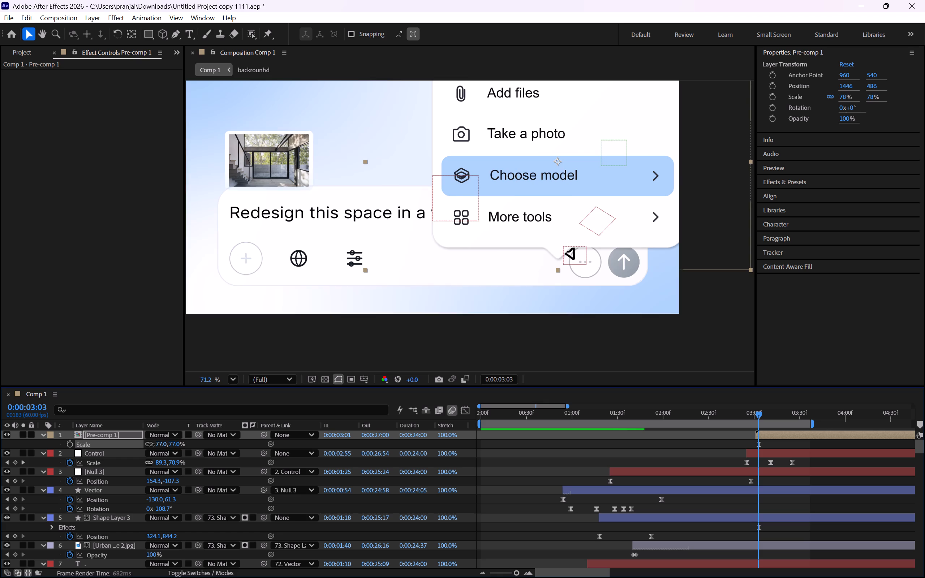
pyautogui.moveTo(151, 445); pyautogui.dragTo(149, 445)
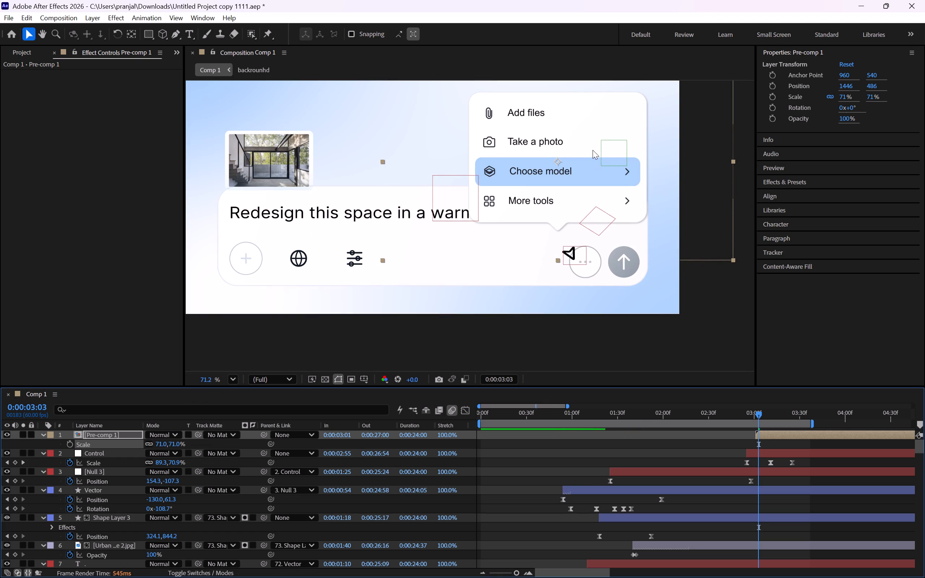
# Reposition the scaled Pre-comp 1 menu so its pointer tip sits over the three-dot button, at about 1551, 583.
pyautogui.scroll(-4, 593, 153)
pyautogui.moveTo(595, 124); pyautogui.dragTo(505, 179, button='middle')
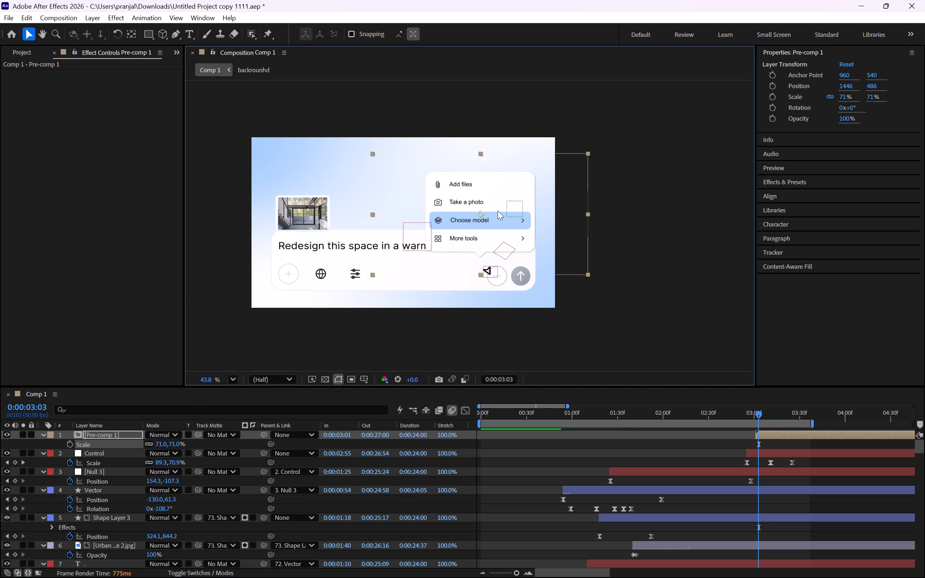
pyautogui.moveTo(498, 194); pyautogui.dragTo(506, 215)
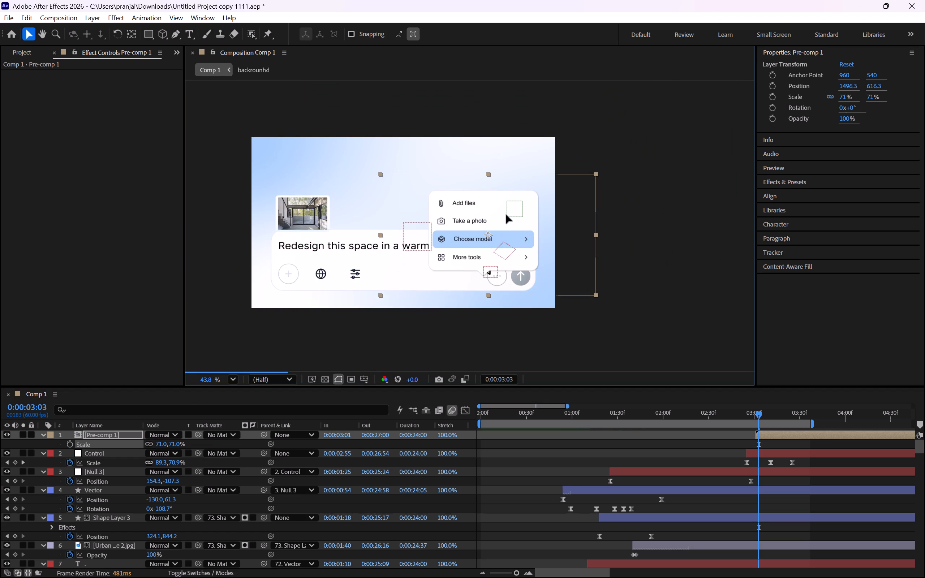
pyautogui.moveTo(506, 215); pyautogui.dragTo(506, 215)
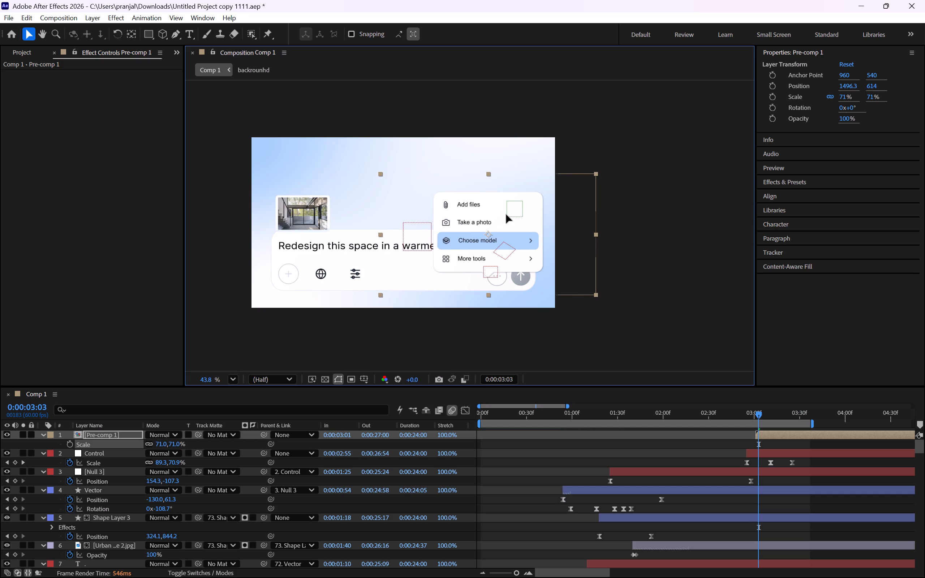
pyautogui.moveTo(506, 215); pyautogui.dragTo(509, 213)
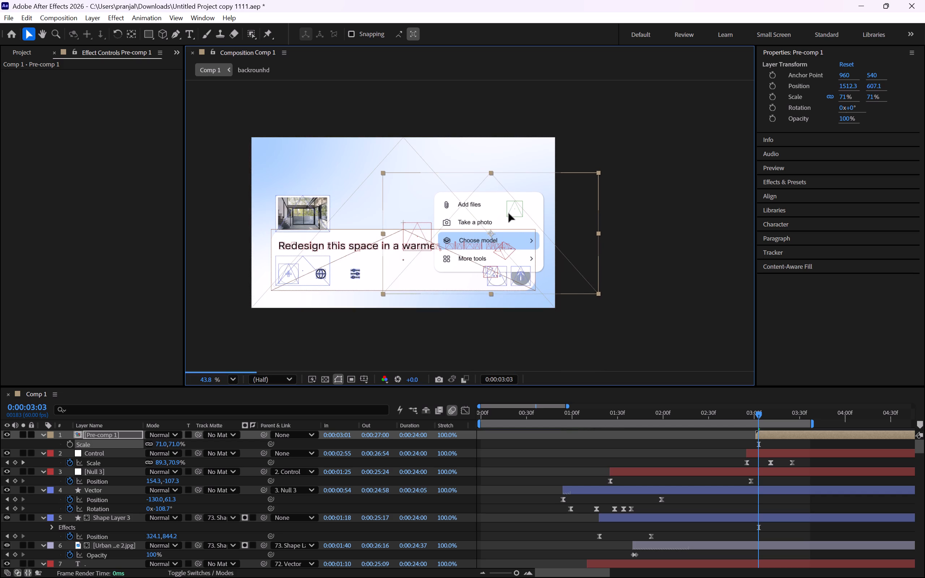
pyautogui.moveTo(509, 213); pyautogui.dragTo(508, 199)
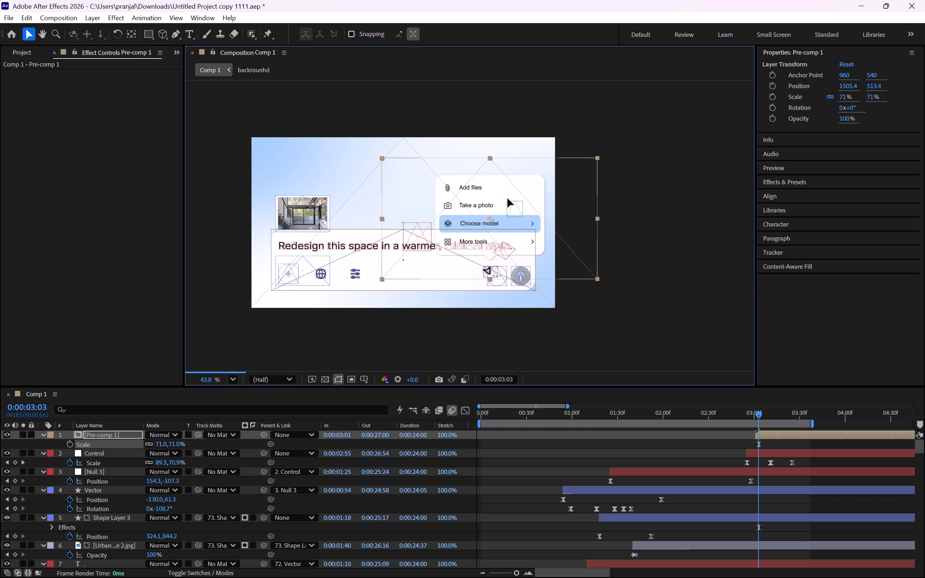
pyautogui.moveTo(508, 199); pyautogui.dragTo(511, 204)
pyautogui.scroll(3, 495, 246)
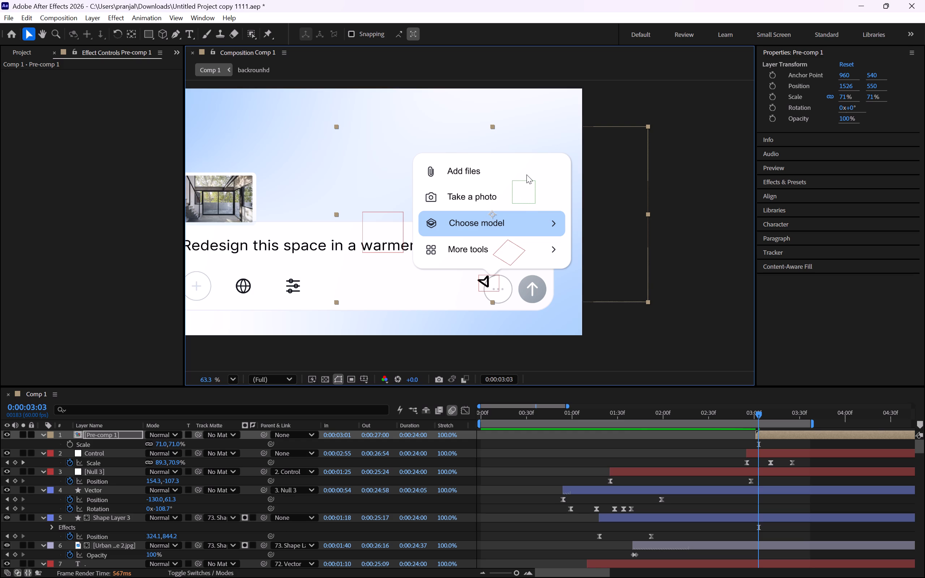
pyautogui.moveTo(527, 174); pyautogui.dragTo(539, 187)
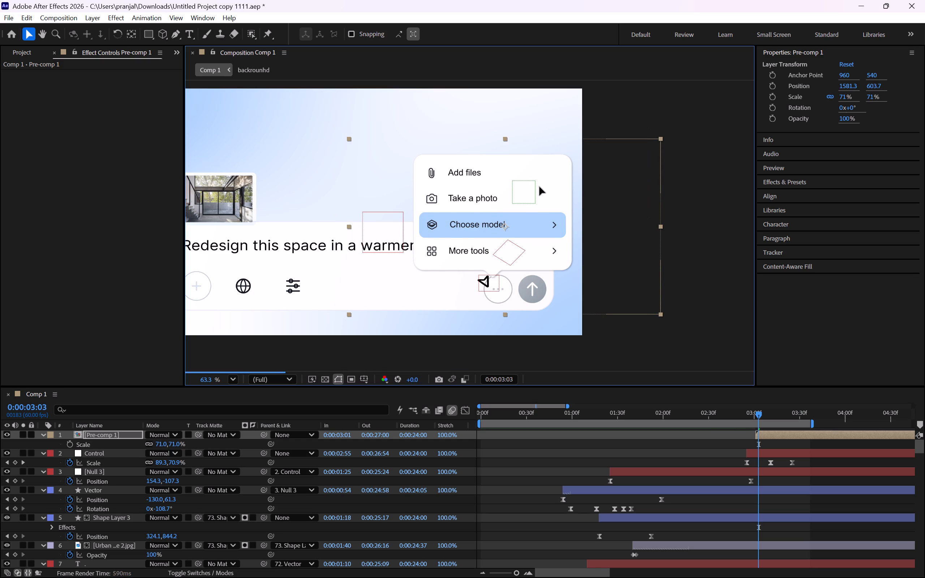
pyautogui.moveTo(539, 187); pyautogui.dragTo(536, 188)
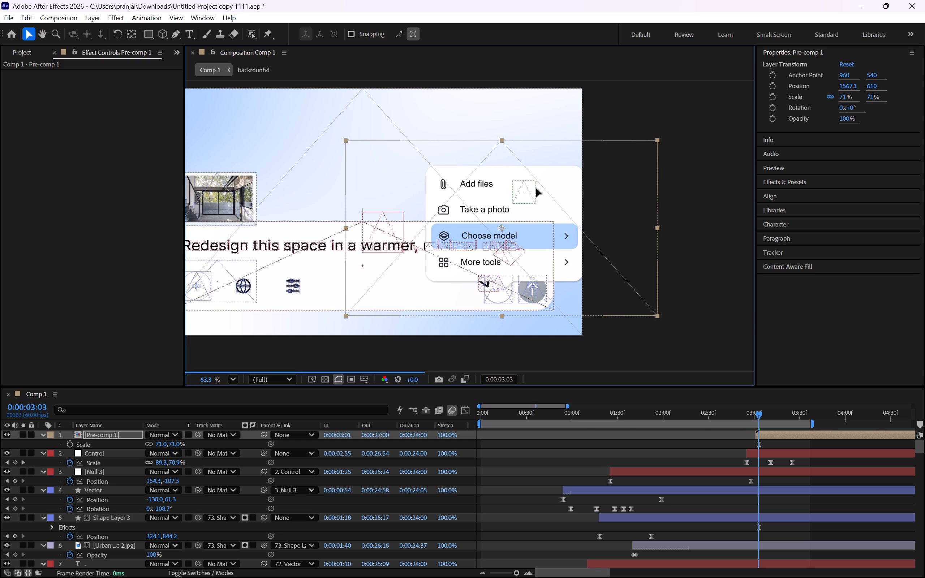
pyautogui.moveTo(536, 188); pyautogui.dragTo(536, 185)
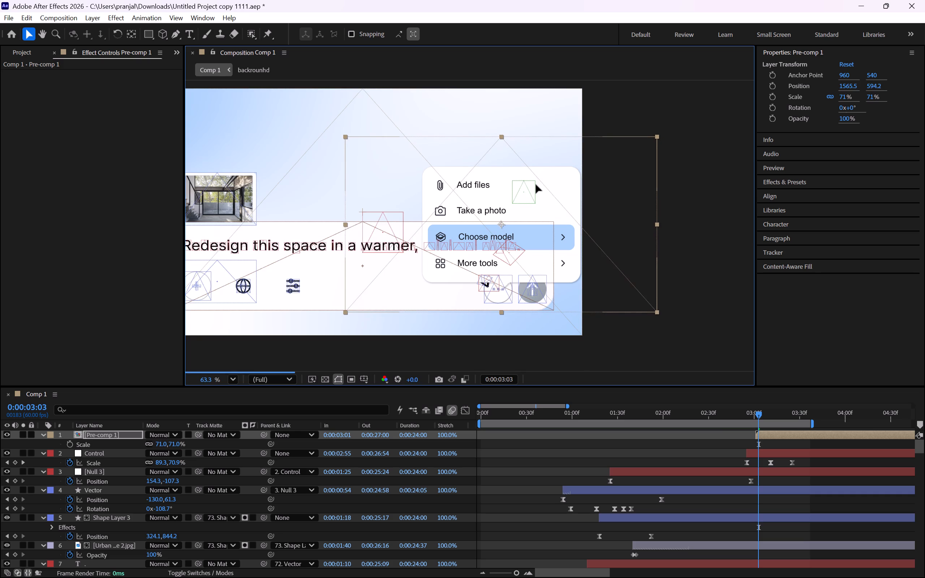
pyautogui.moveTo(536, 185); pyautogui.dragTo(533, 185)
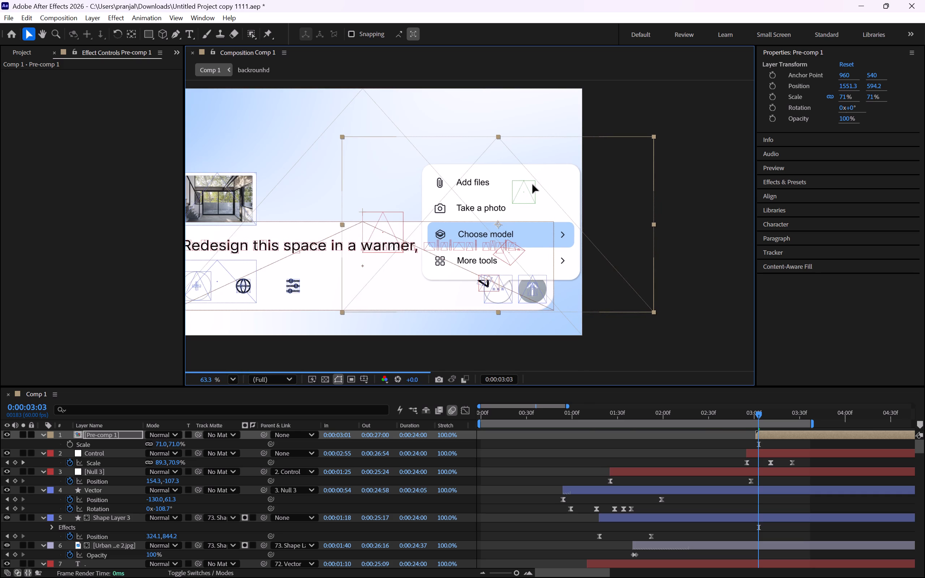
pyautogui.moveTo(533, 185); pyautogui.dragTo(533, 184)
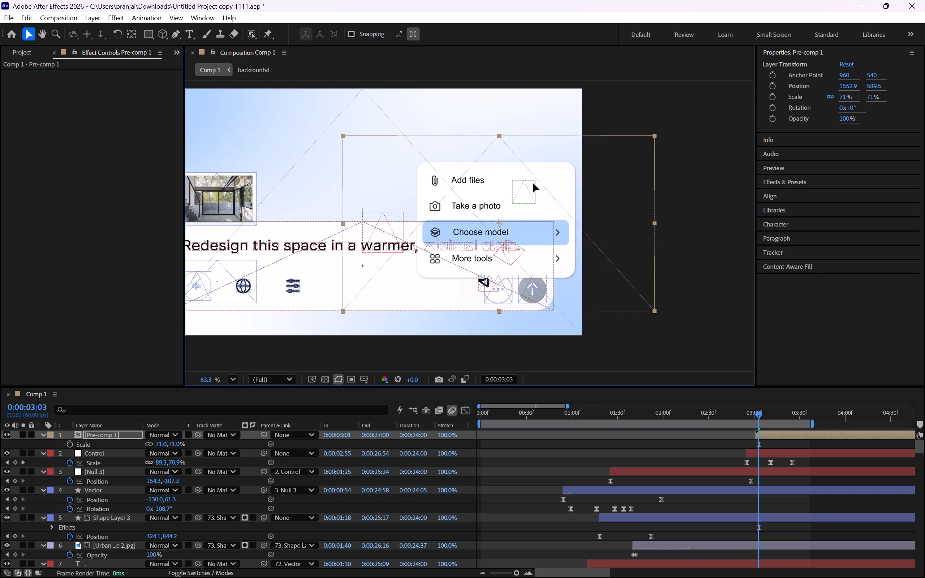
pyautogui.moveTo(533, 184); pyautogui.dragTo(533, 182)
# Fine-tune the Pre-comp 1 menu to about 1555, 570 so its tip points just above the three dots, and deselect it.
pyautogui.scroll(11, 501, 302)
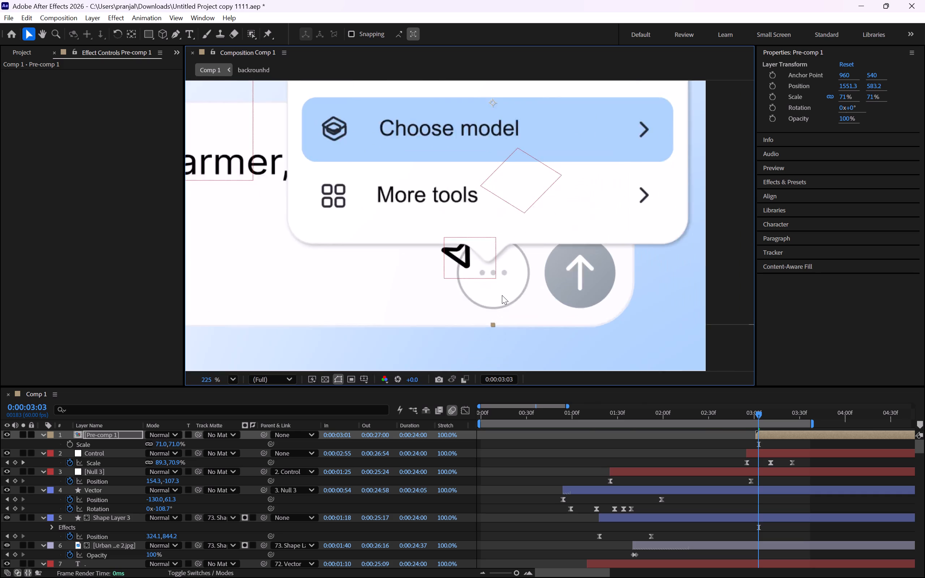
pyautogui.moveTo(569, 191); pyautogui.dragTo(571, 187)
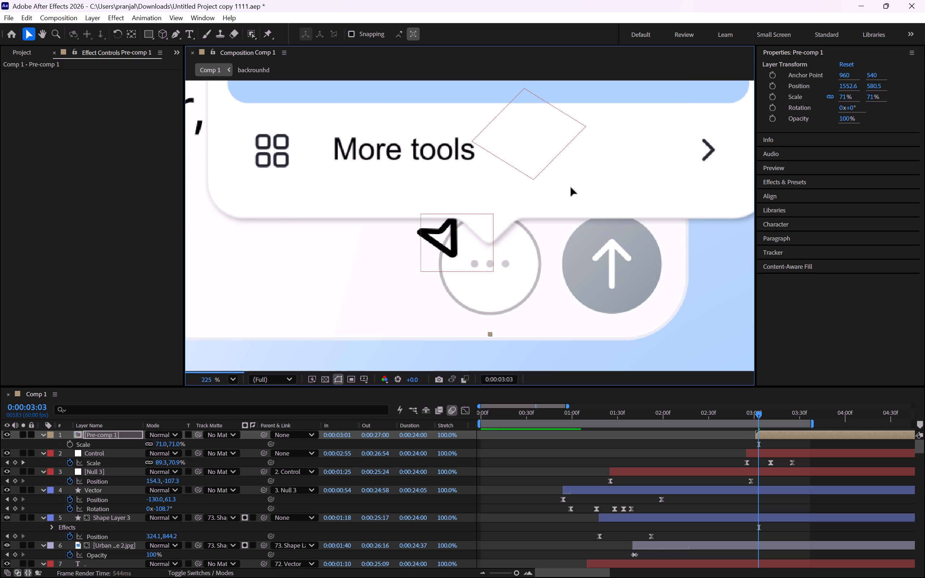
pyautogui.moveTo(571, 187); pyautogui.dragTo(572, 180)
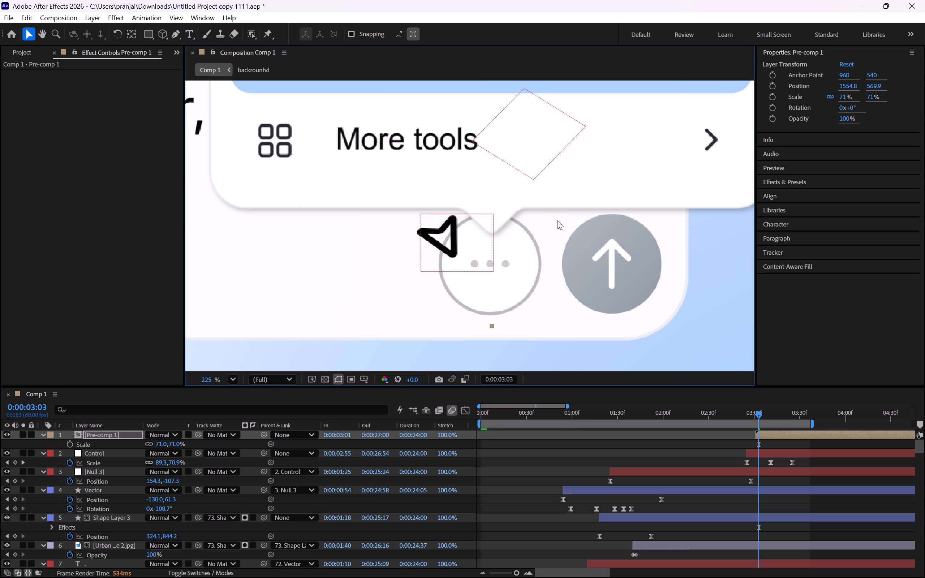
pyautogui.scroll(-13, 547, 235)
pyautogui.click(615, 340)
pyautogui.scroll(3, 494, 159)
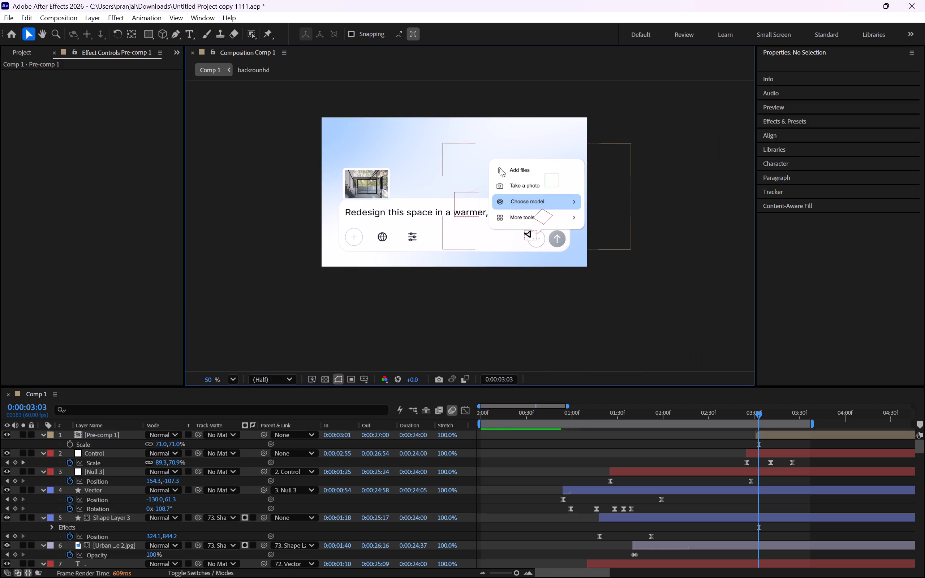
pyautogui.scroll(3, 500, 168)
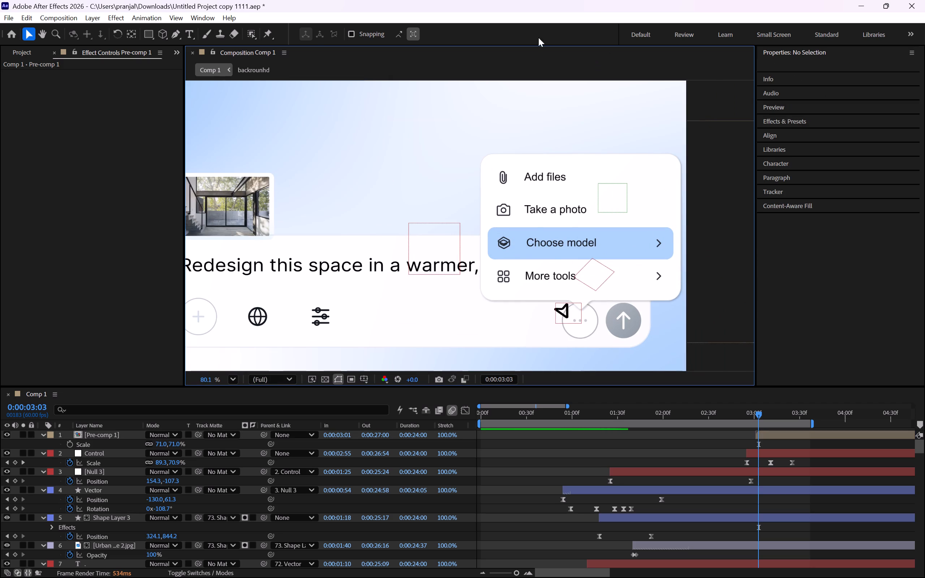
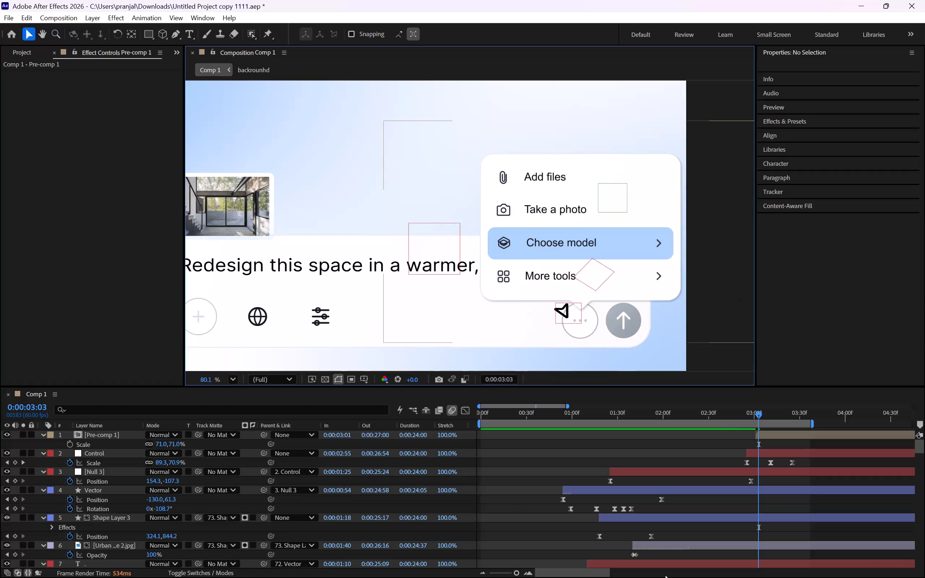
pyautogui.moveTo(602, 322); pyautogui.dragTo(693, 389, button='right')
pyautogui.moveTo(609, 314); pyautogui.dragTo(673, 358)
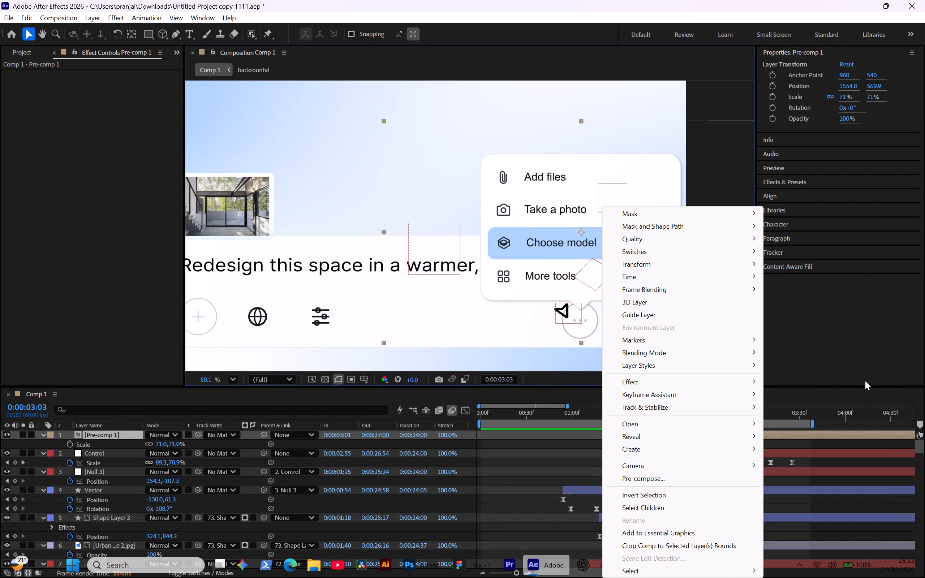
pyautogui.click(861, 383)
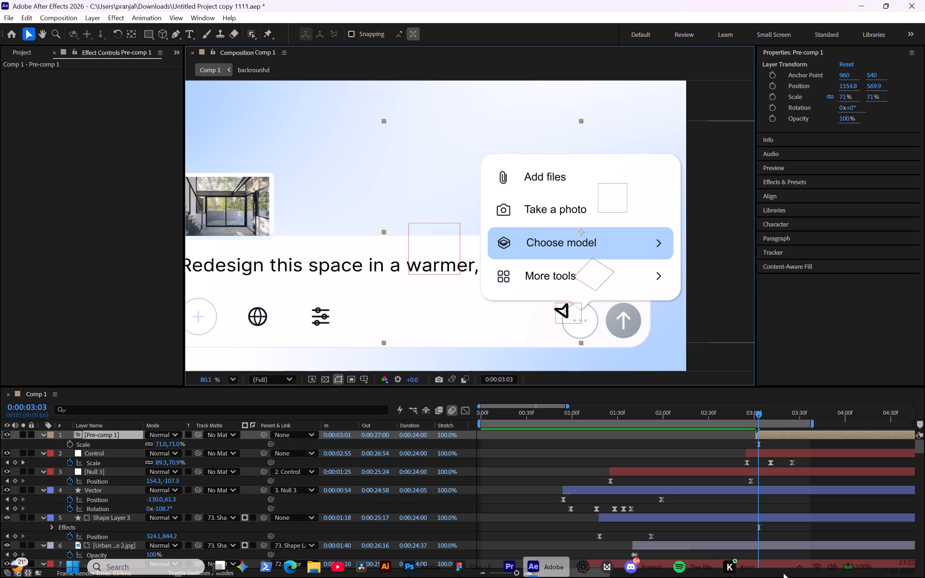
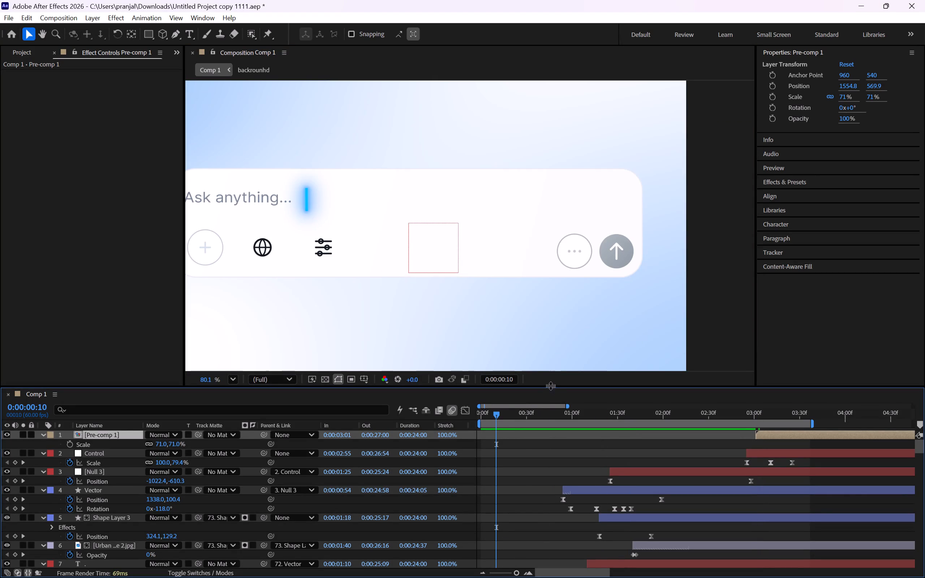
# Preview the Comp 1 animation from the first frame with the whole frame fitted in view, checking the prompt text, image and pointer timing.
pyautogui.moveTo(550, 386); pyautogui.dragTo(548, 320)
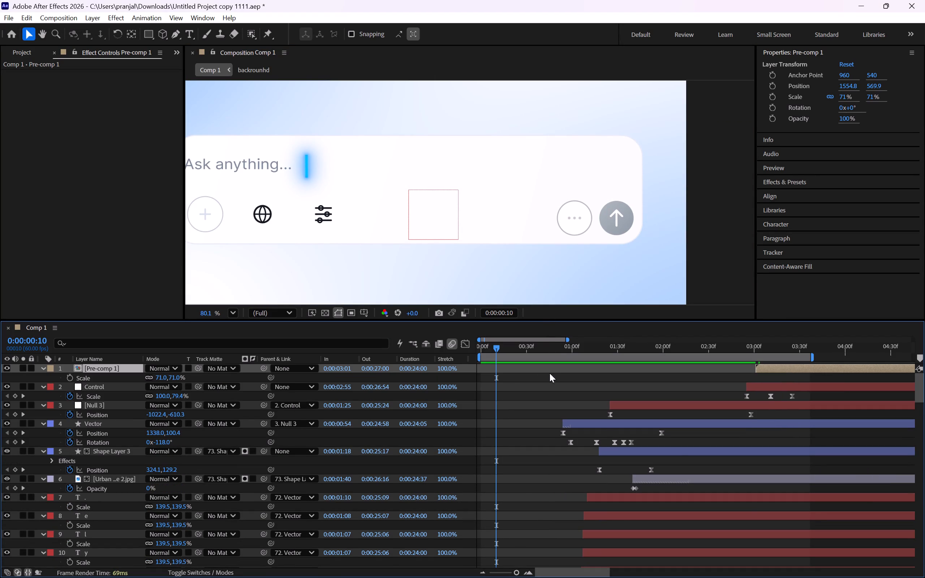
pyautogui.moveTo(544, 346); pyautogui.dragTo(448, 371)
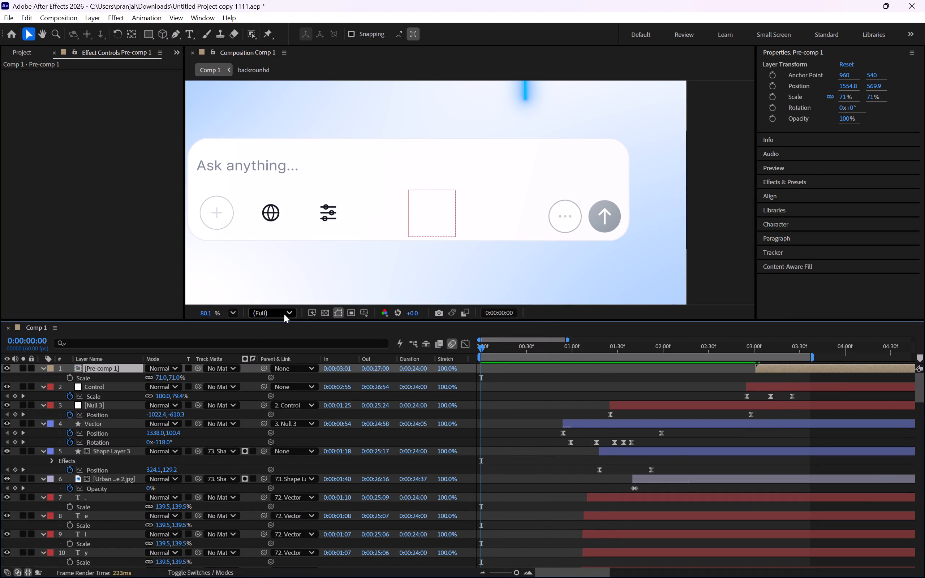
pyautogui.click(235, 311)
pyautogui.click(274, 330)
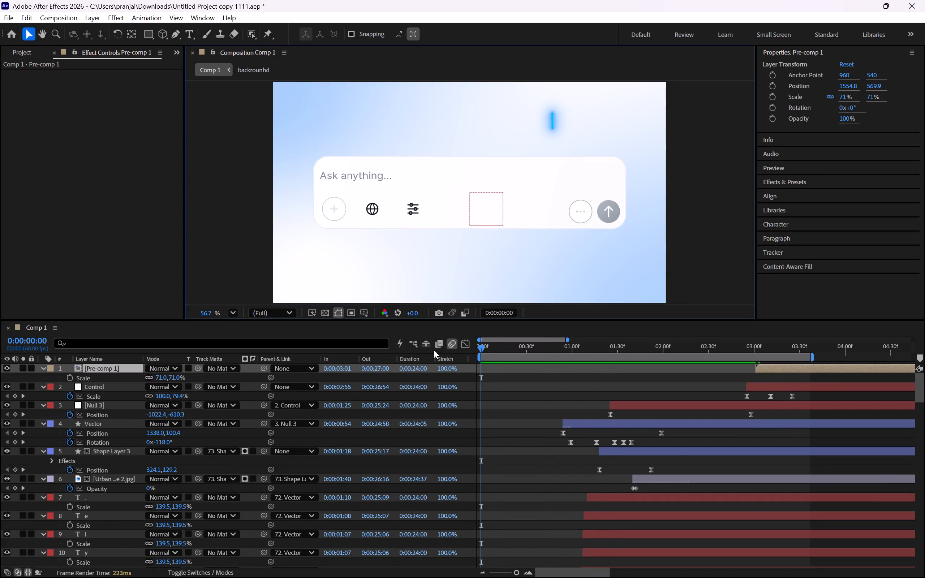
pyautogui.moveTo(552, 347); pyautogui.dragTo(598, 349)
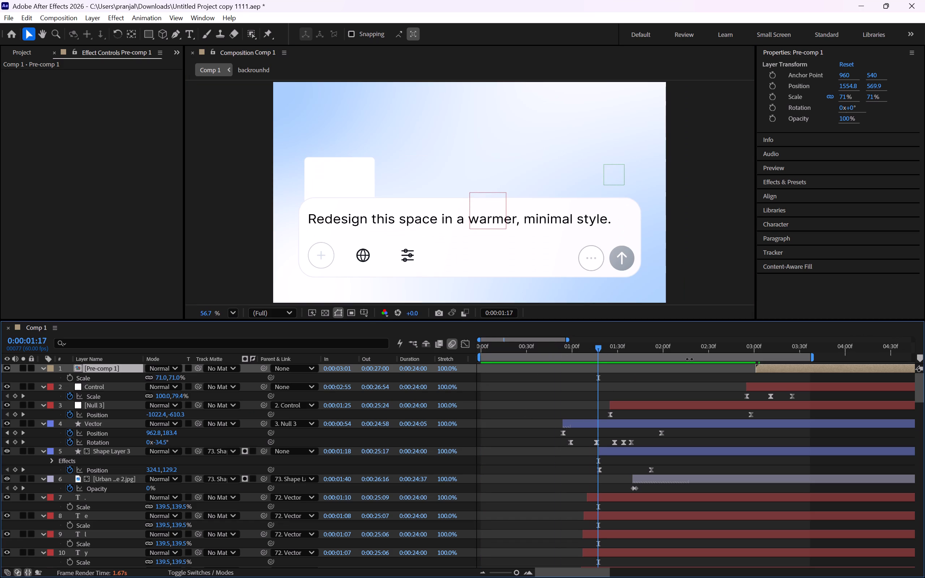
pyautogui.press('space')
pyautogui.press('space')
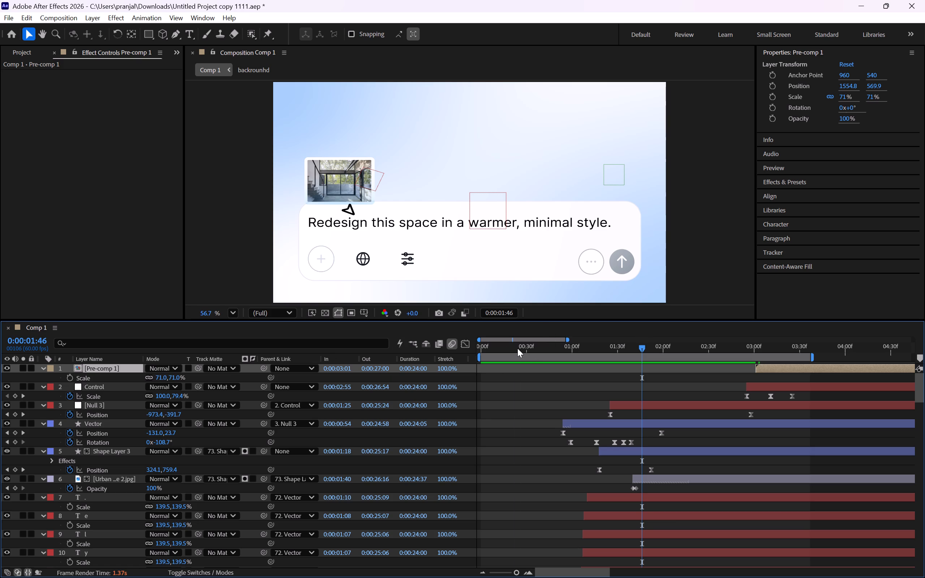
pyautogui.moveTo(517, 348); pyautogui.dragTo(420, 368)
pyautogui.press('space')
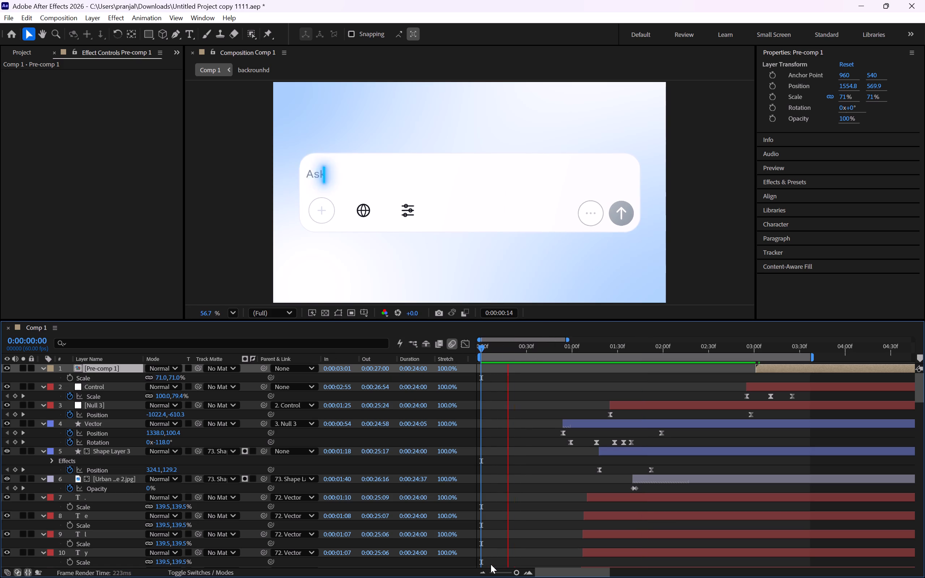
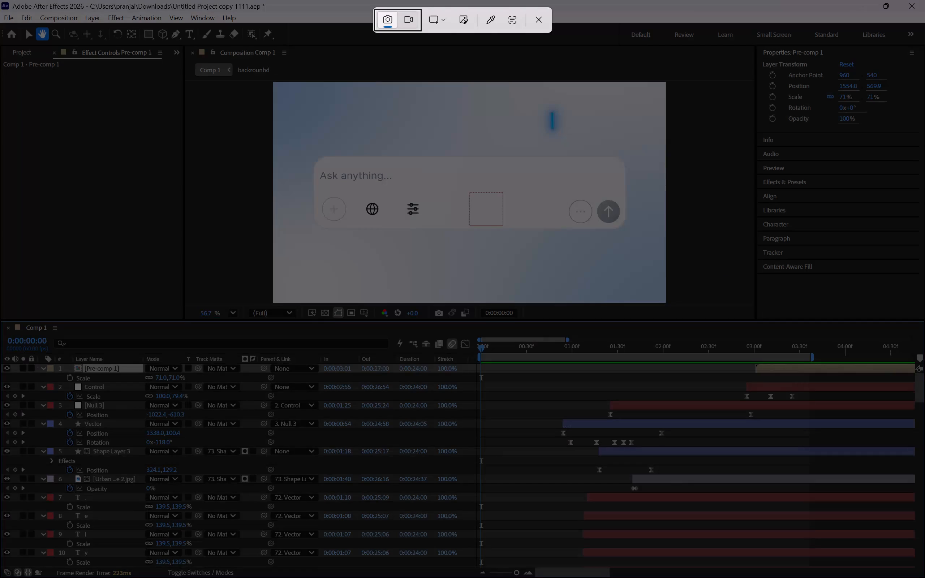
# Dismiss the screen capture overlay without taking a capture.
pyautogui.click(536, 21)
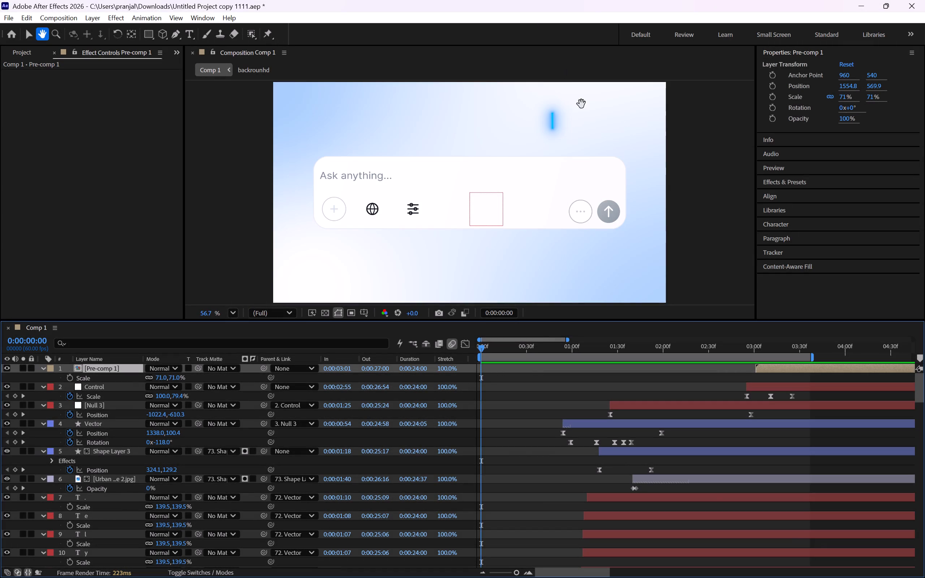